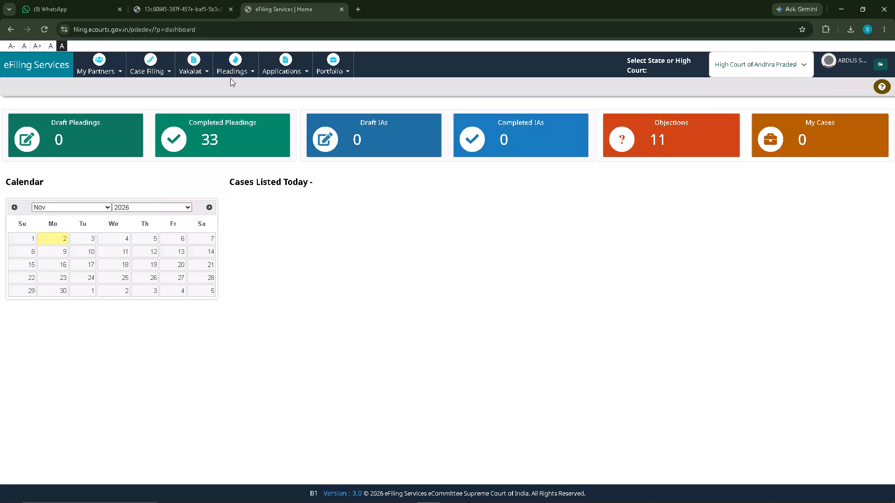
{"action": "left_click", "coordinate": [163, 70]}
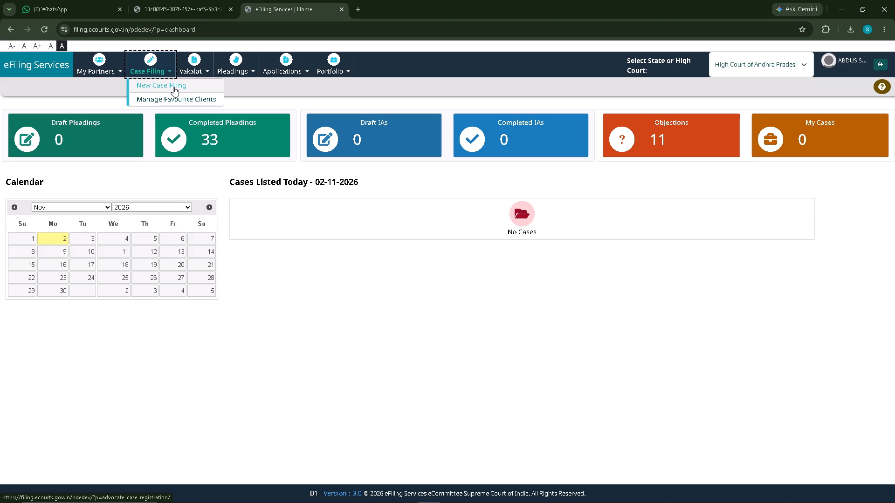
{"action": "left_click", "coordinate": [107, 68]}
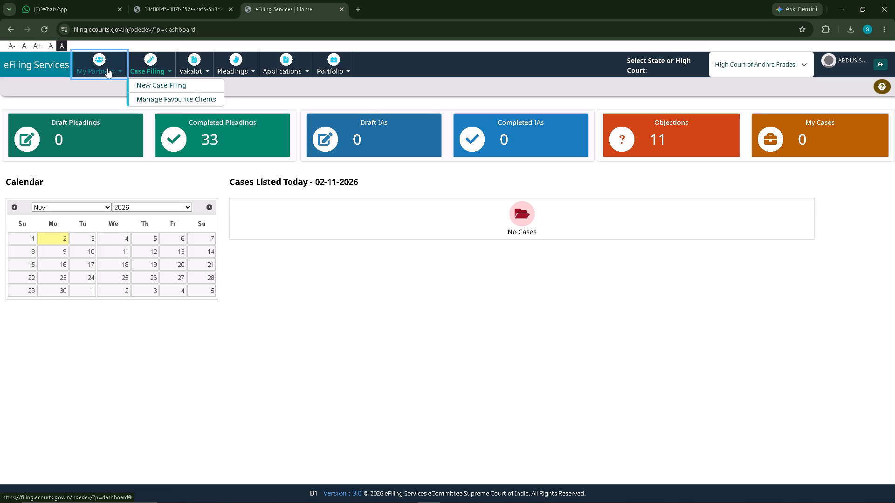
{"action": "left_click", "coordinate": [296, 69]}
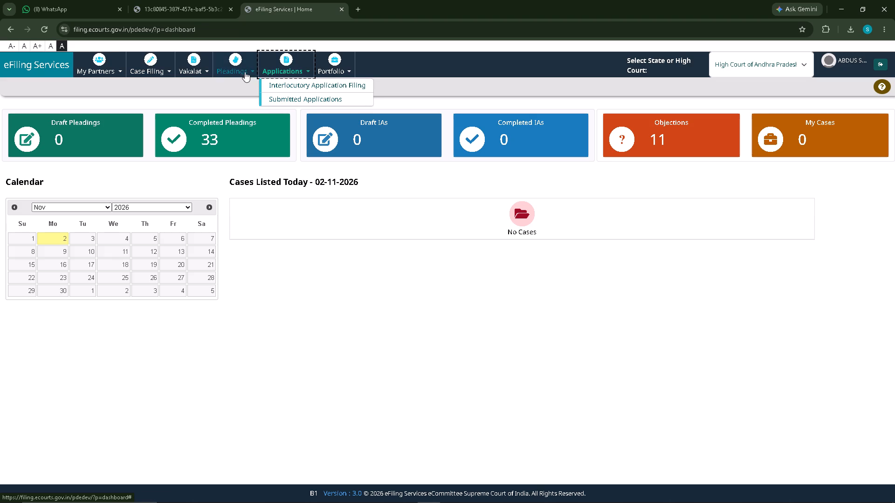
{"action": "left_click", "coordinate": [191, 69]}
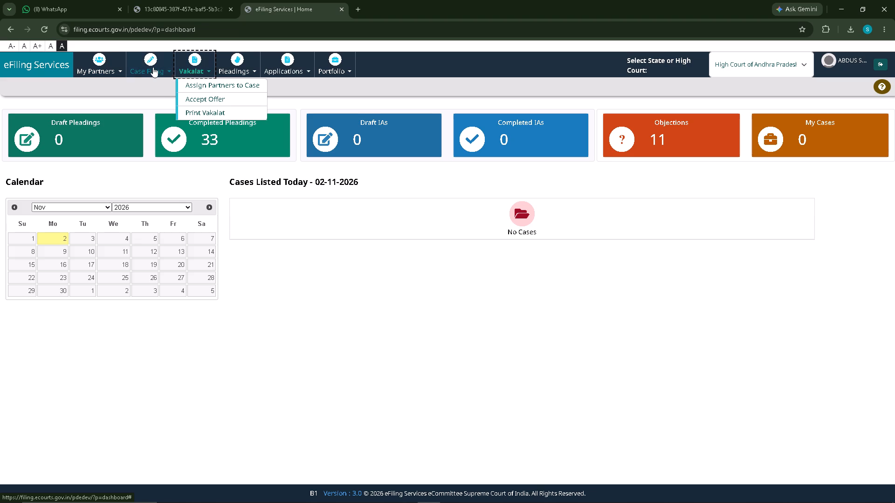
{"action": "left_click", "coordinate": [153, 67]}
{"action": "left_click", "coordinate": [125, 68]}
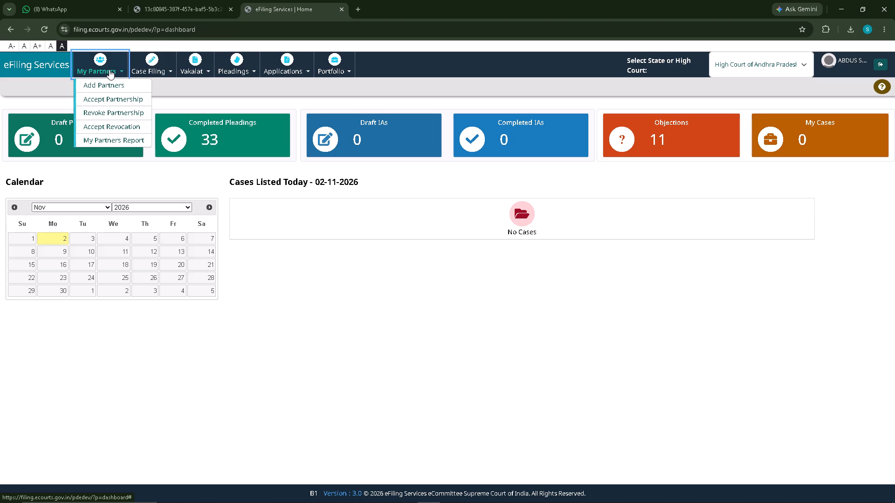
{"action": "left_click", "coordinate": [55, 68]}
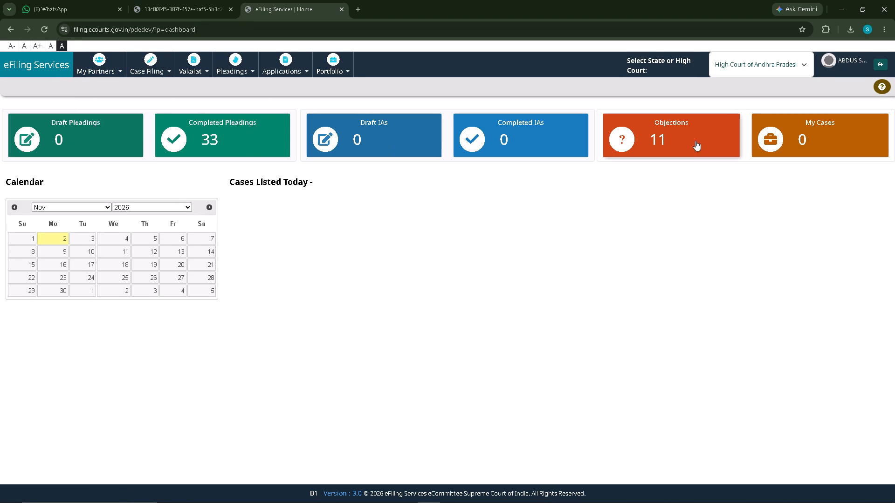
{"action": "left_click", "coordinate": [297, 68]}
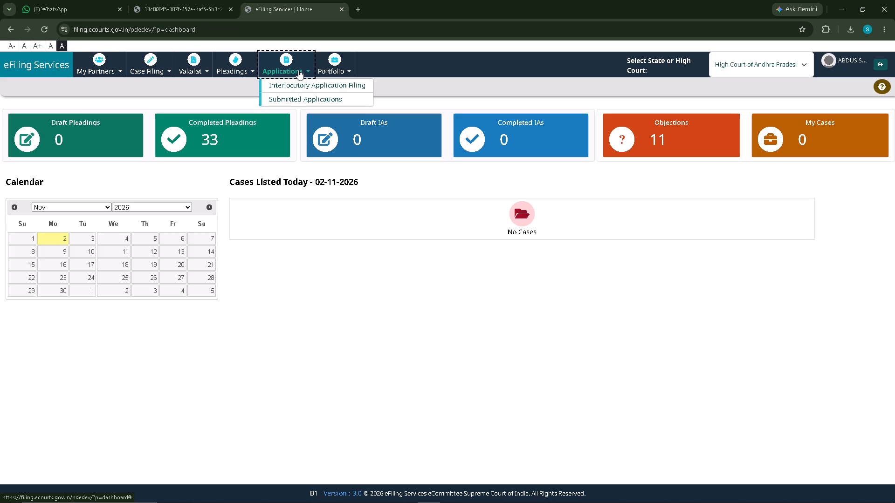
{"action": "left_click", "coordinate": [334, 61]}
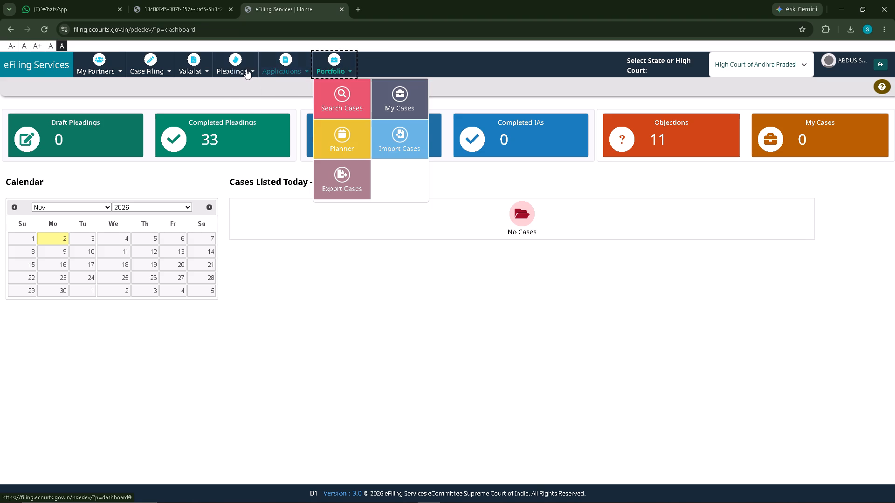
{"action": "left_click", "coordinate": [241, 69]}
Open Interlocutory Application Filing for the High Court of Andhra Pradesh and check its Authentication list before returning to Applications.
{"action": "left_click", "coordinate": [299, 70]}
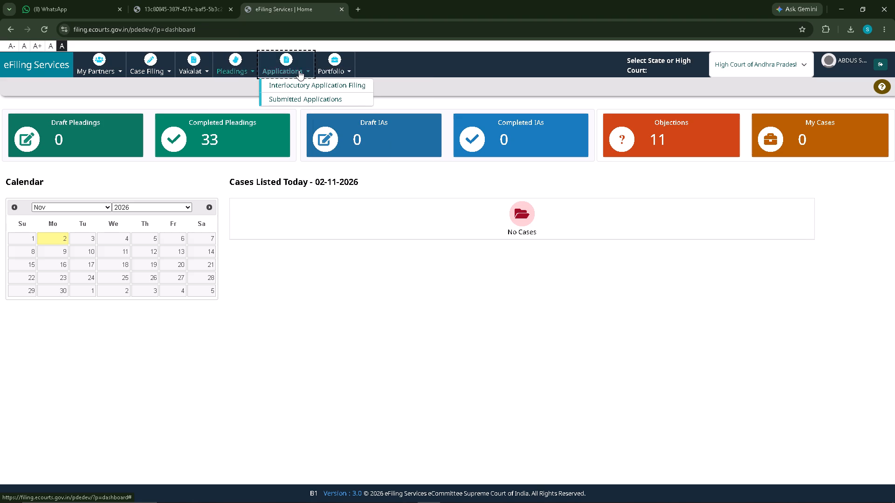
{"action": "left_click", "coordinate": [303, 83]}
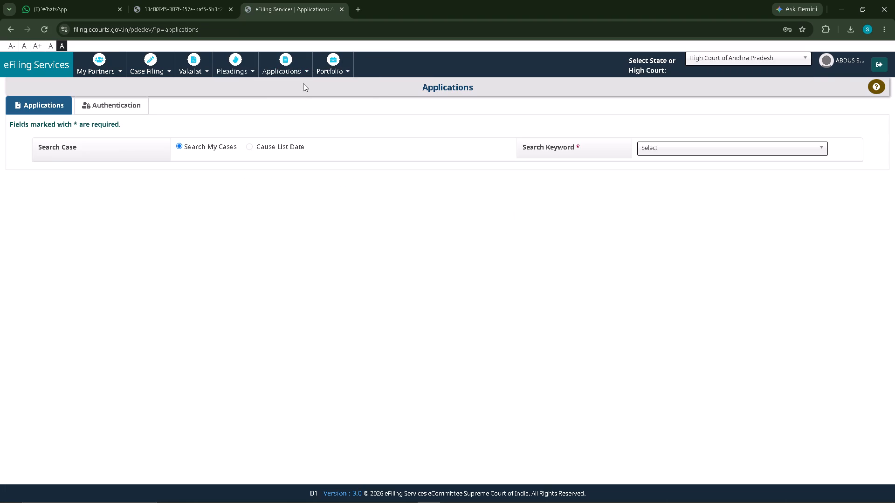
{"action": "left_click", "coordinate": [103, 107]}
{"action": "left_click", "coordinate": [47, 107]}
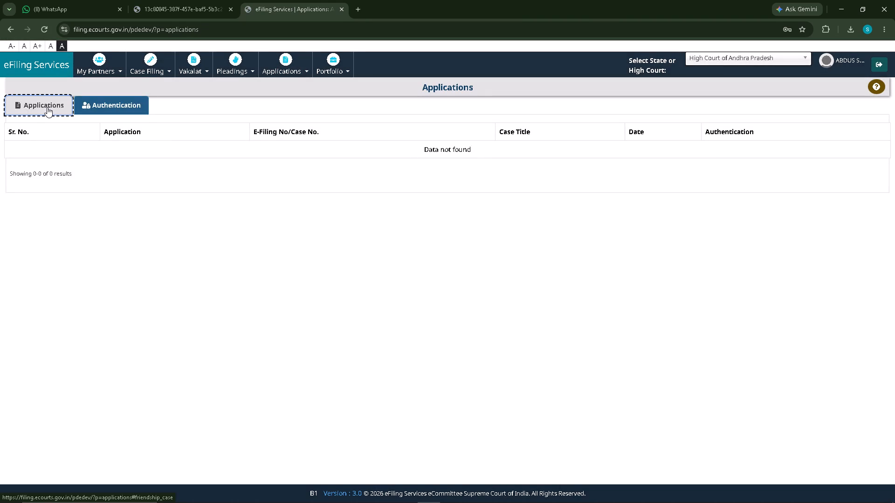
{"action": "left_click", "coordinate": [92, 105]}
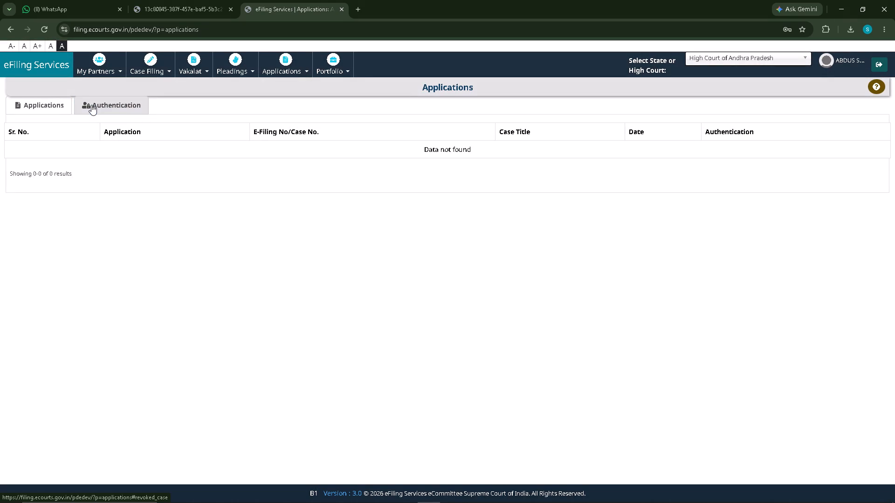
{"action": "left_click", "coordinate": [145, 153]}
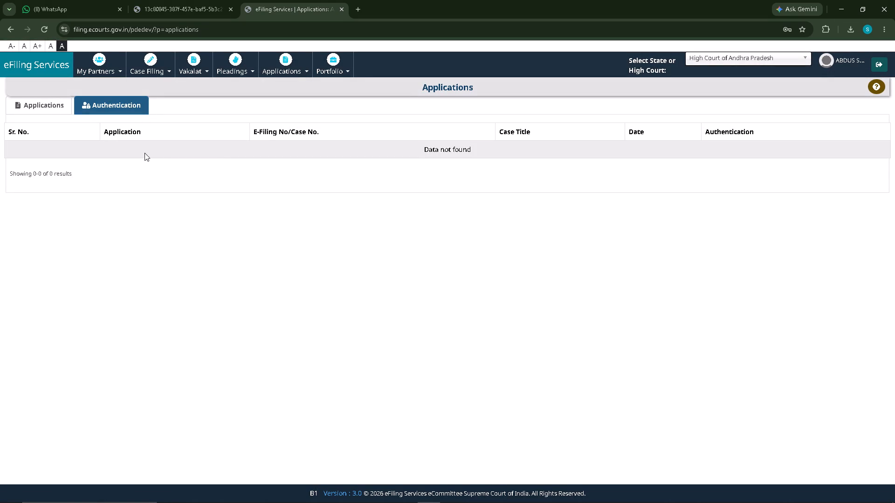
{"action": "left_click", "coordinate": [41, 109]}
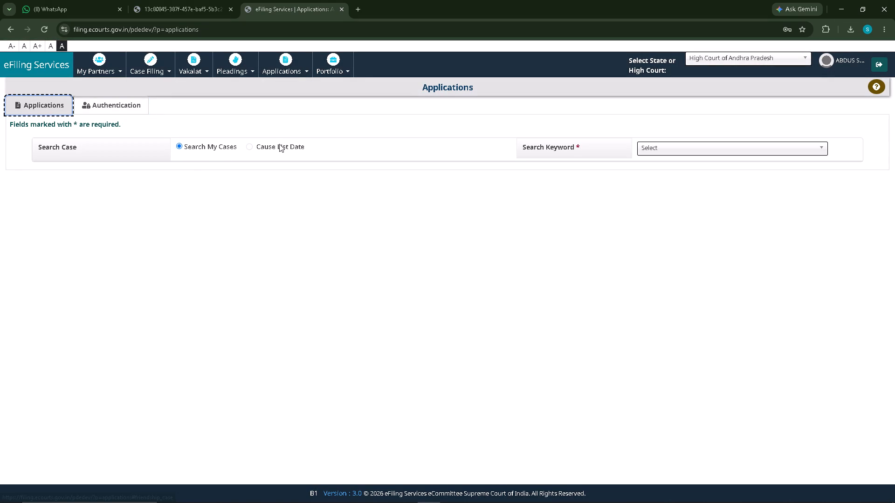
Examine the case search options, trying Cause List Date and switching back to Search My Cases with its keyword field.
{"action": "left_click", "coordinate": [668, 143]}
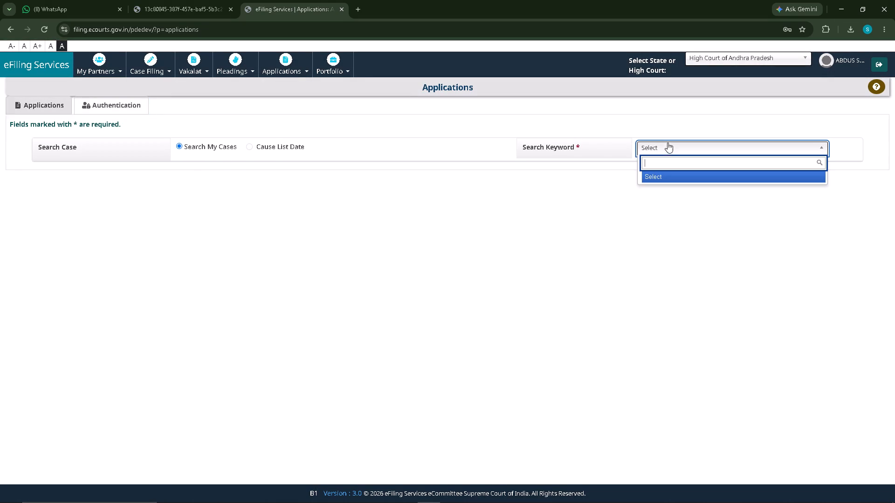
{"action": "left_click", "coordinate": [665, 148]}
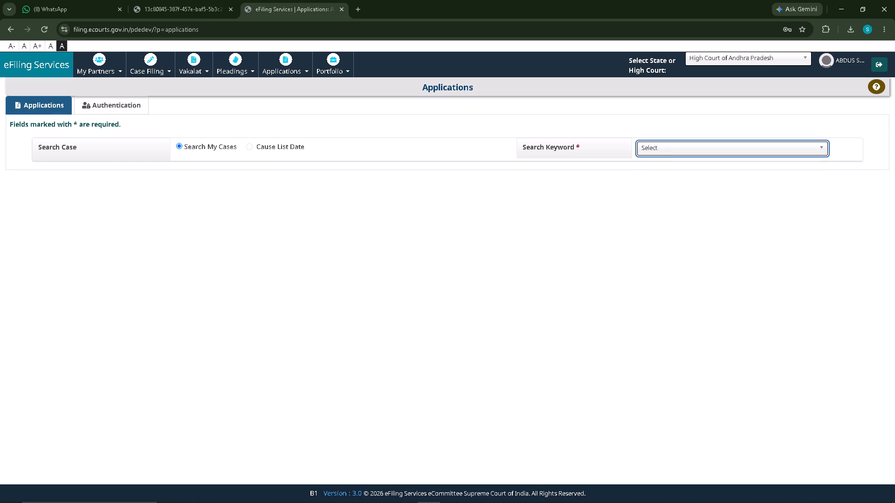
{"action": "left_click", "coordinate": [249, 147]}
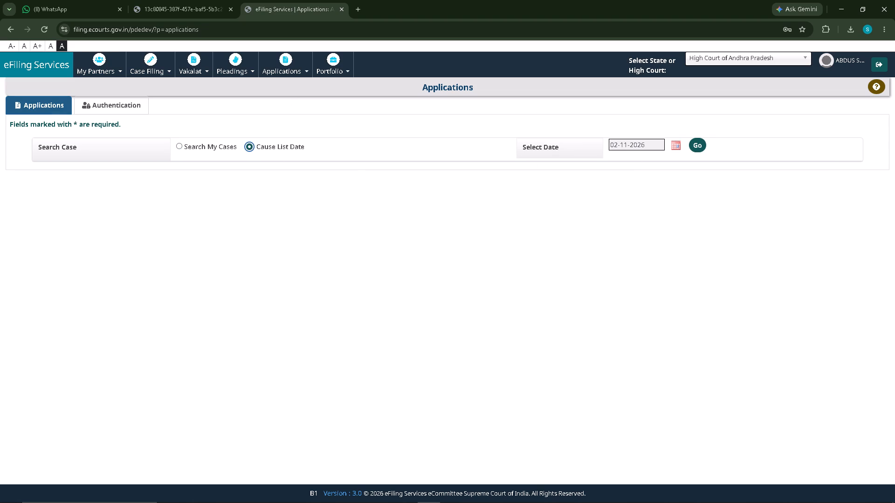
{"action": "left_click", "coordinate": [179, 146]}
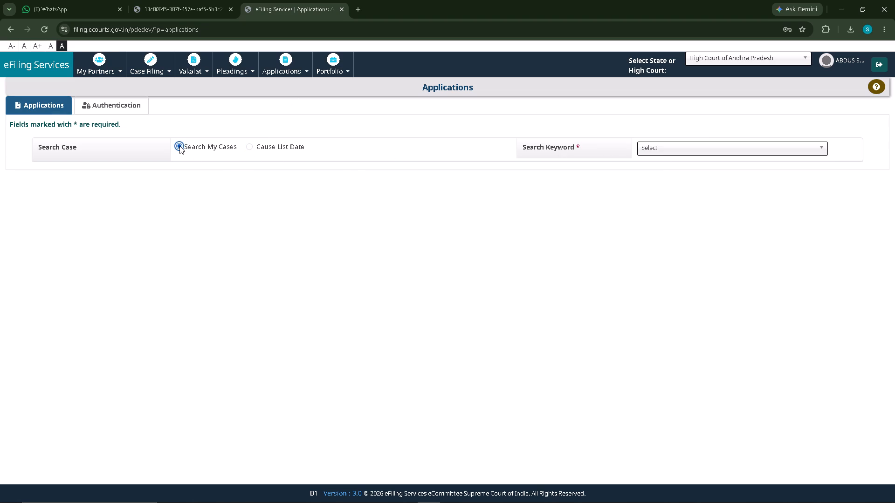
{"action": "left_click", "coordinate": [655, 151]}
{"action": "left_click", "coordinate": [662, 171]}
{"action": "left_click", "coordinate": [659, 162]}
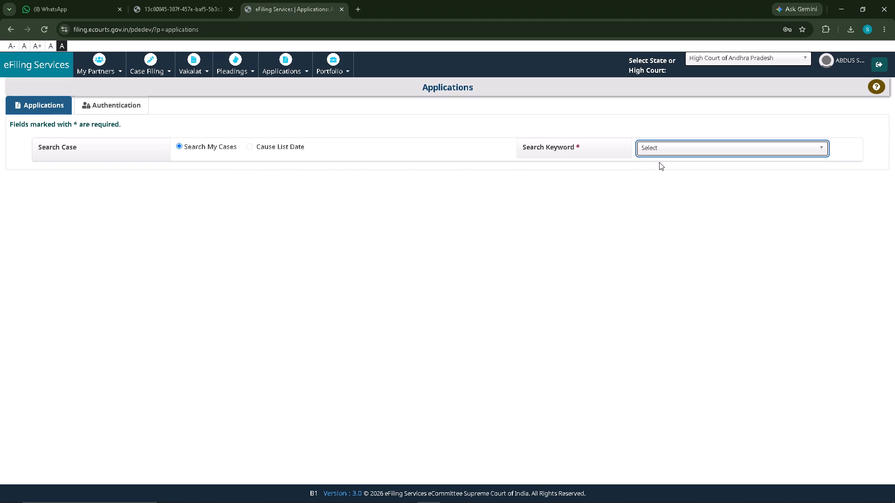
{"action": "left_click", "coordinate": [655, 152]}
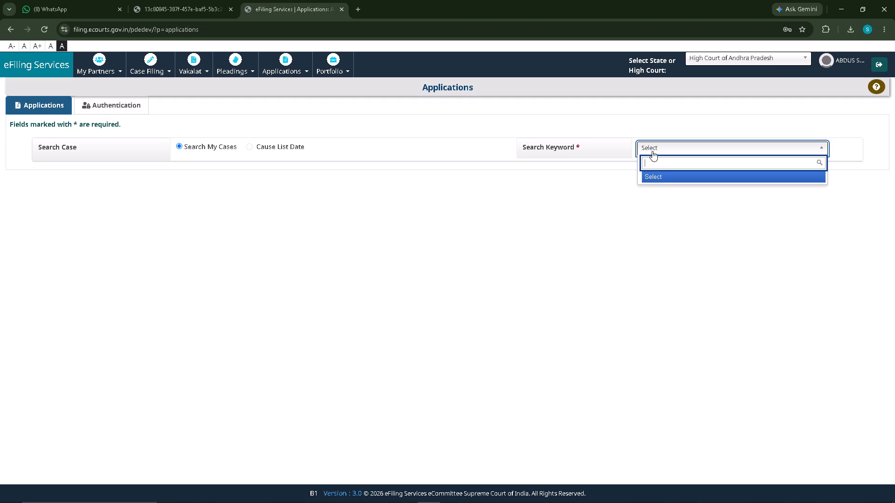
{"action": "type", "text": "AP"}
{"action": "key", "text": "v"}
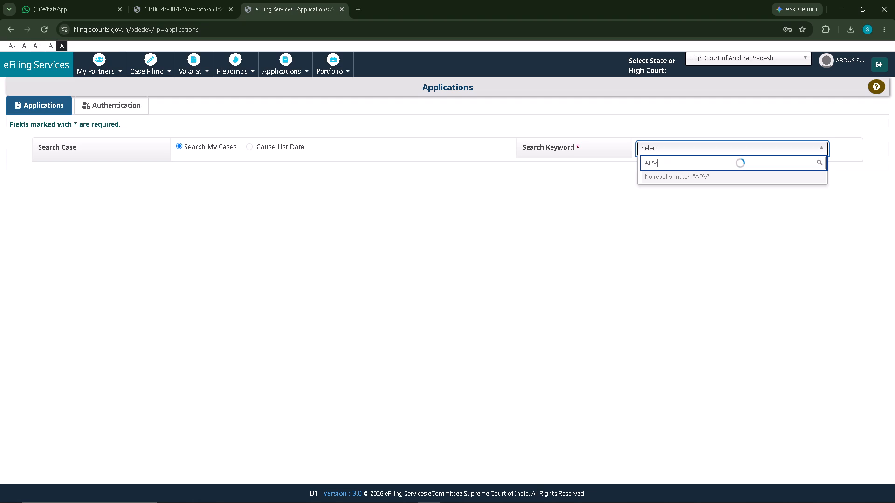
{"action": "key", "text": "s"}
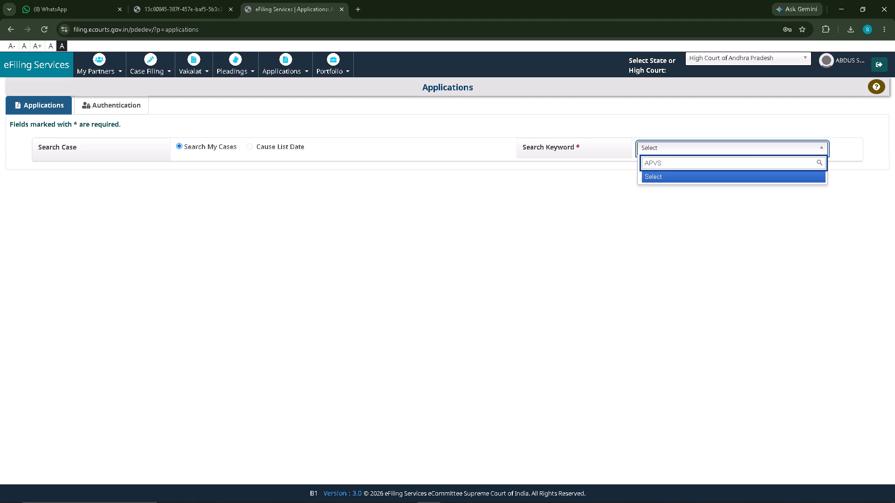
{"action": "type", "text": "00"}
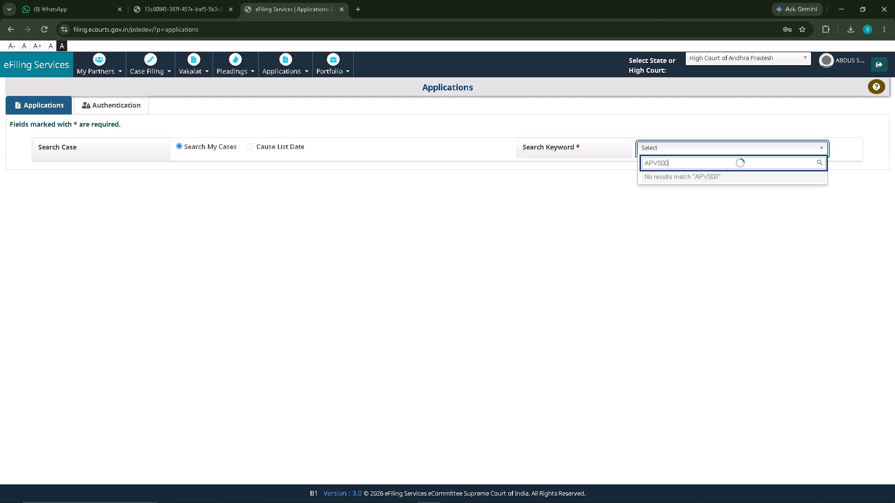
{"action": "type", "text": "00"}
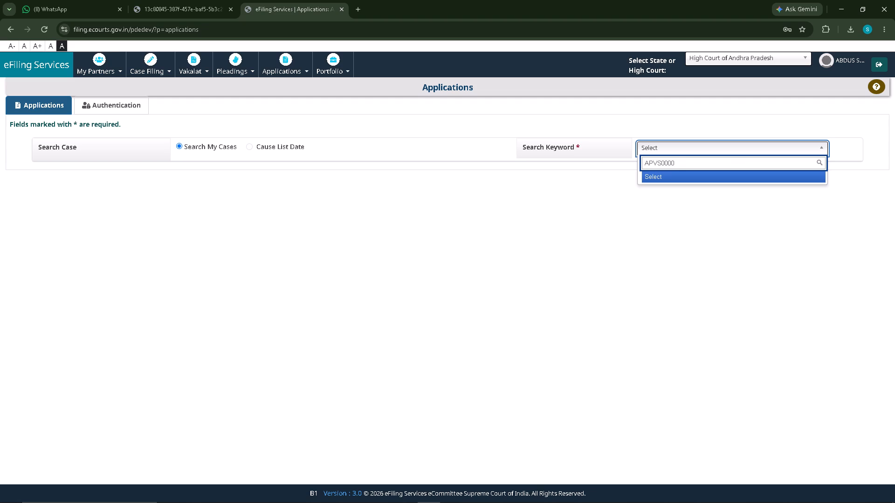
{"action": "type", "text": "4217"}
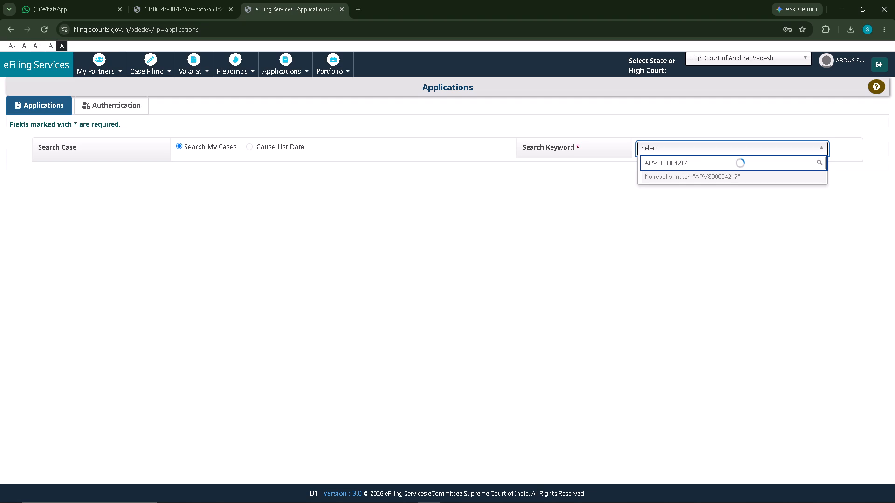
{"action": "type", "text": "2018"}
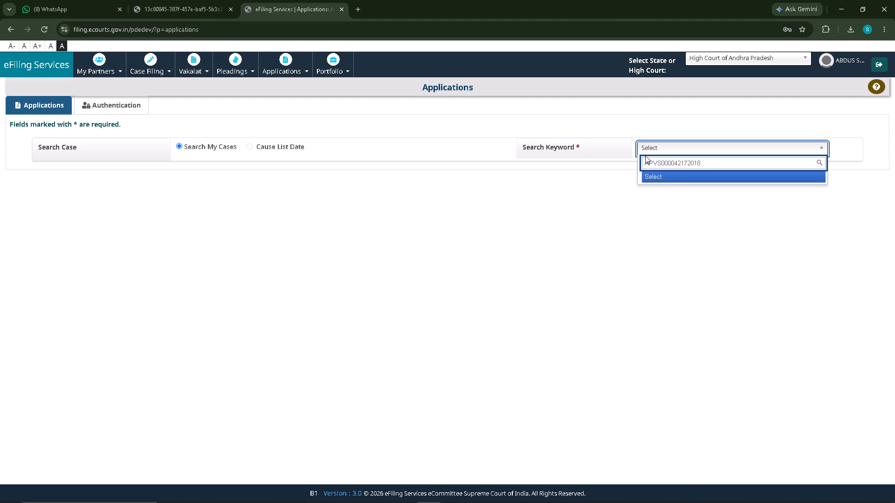
{"action": "left_click", "coordinate": [668, 175]}
{"action": "left_click", "coordinate": [654, 154]}
{"action": "left_click", "coordinate": [656, 178]}
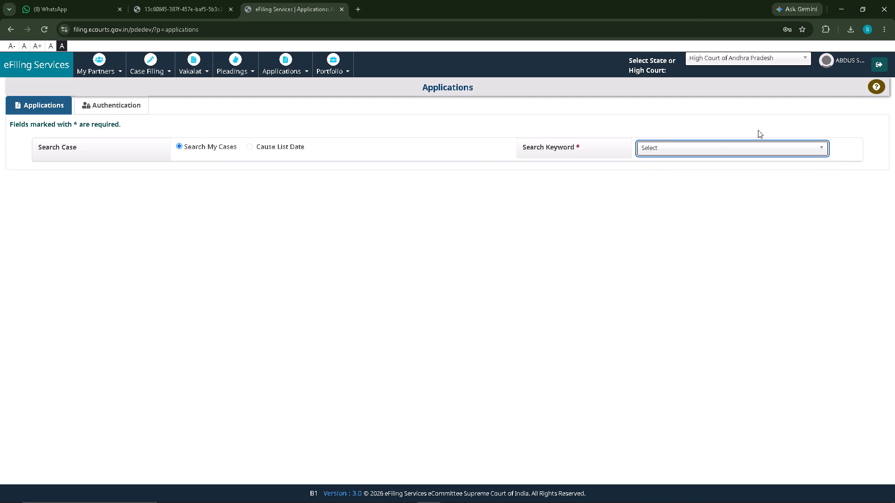
Change the selected jurisdiction to Andhra Pradesh.
{"action": "left_click", "coordinate": [749, 54]}
{"action": "left_click", "coordinate": [743, 116]}
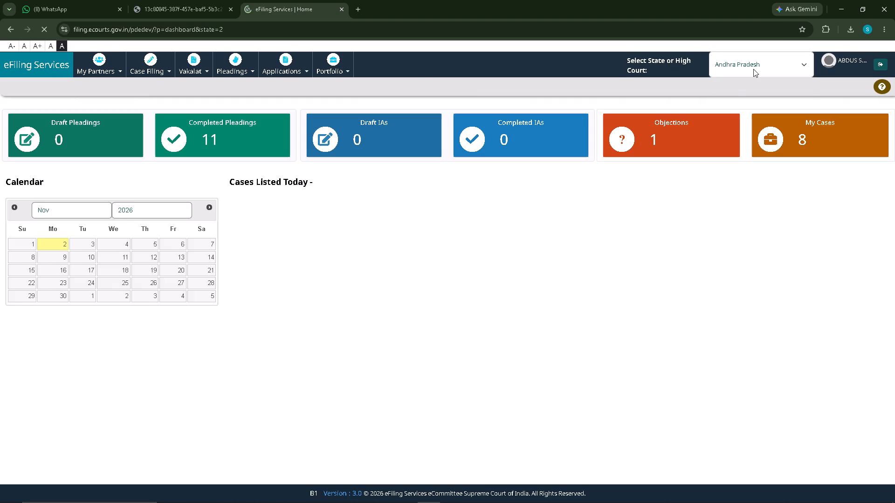
Open Interlocutory Application Filing for Andhra Pradesh and open the Search Keyword field under Search My Cases.
{"action": "left_click", "coordinate": [289, 70]}
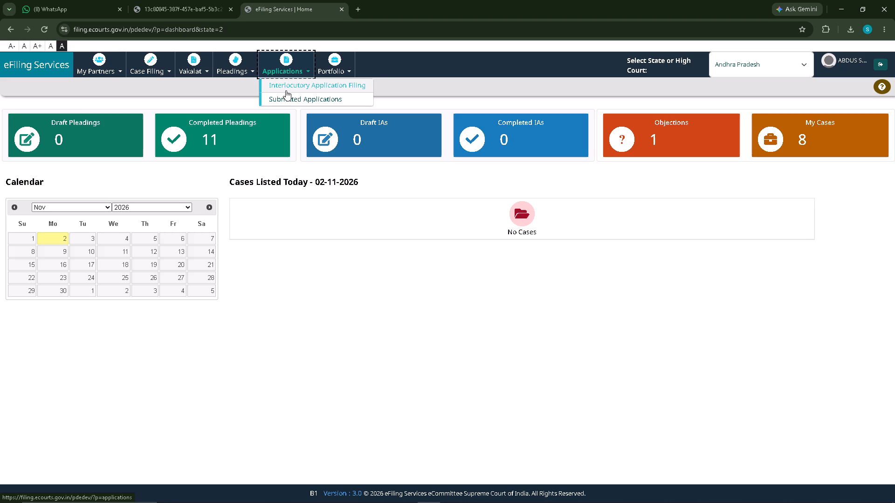
{"action": "left_click", "coordinate": [157, 71]}
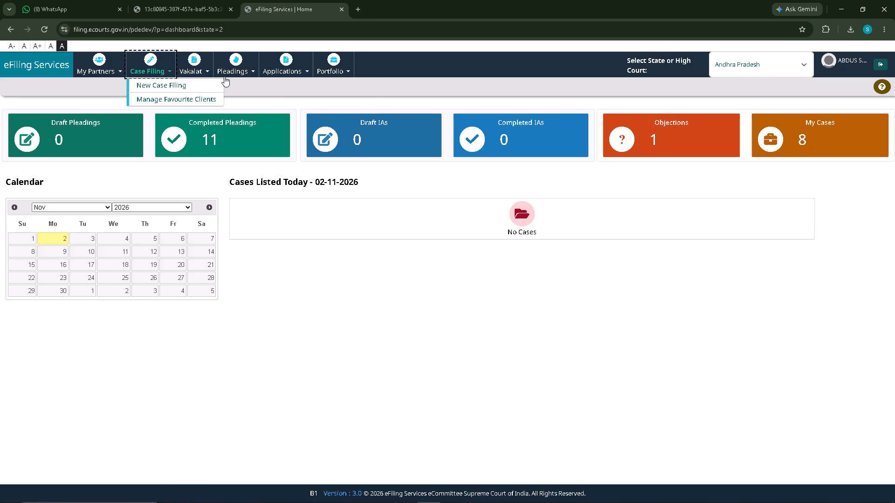
{"action": "left_click", "coordinate": [296, 72]}
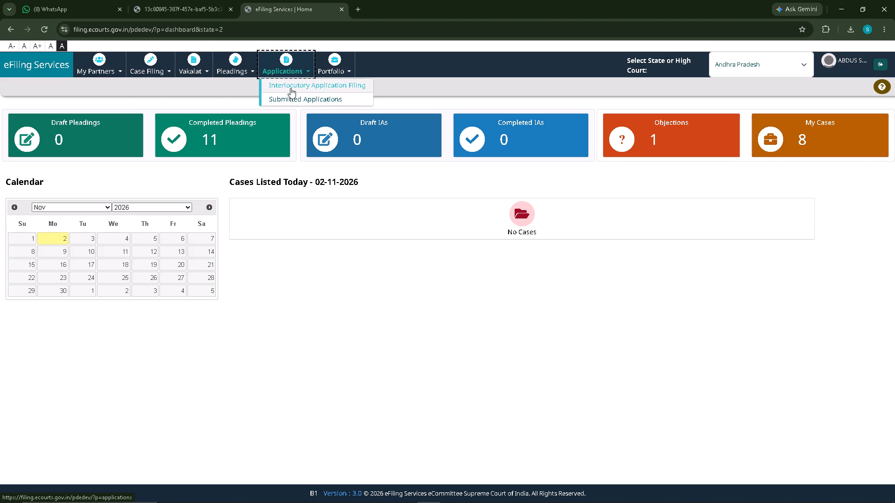
{"action": "left_click", "coordinate": [290, 87]}
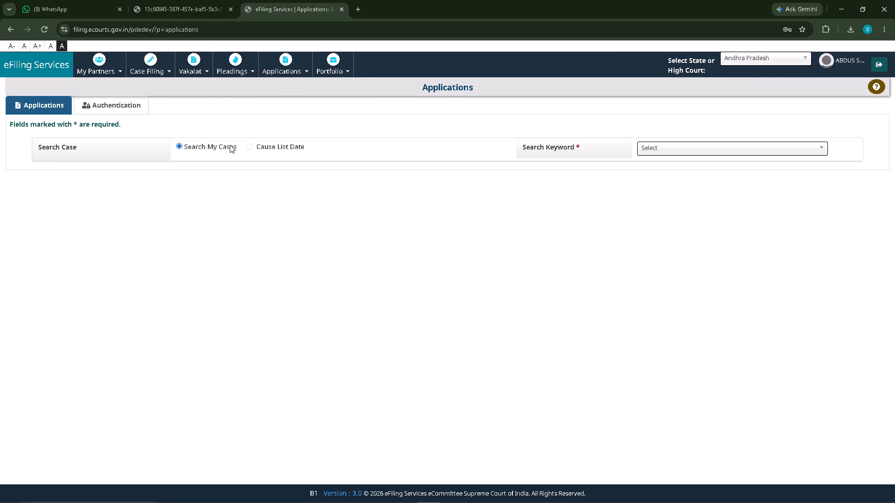
{"action": "left_click", "coordinate": [647, 147]}
{"action": "left_click", "coordinate": [662, 162]}
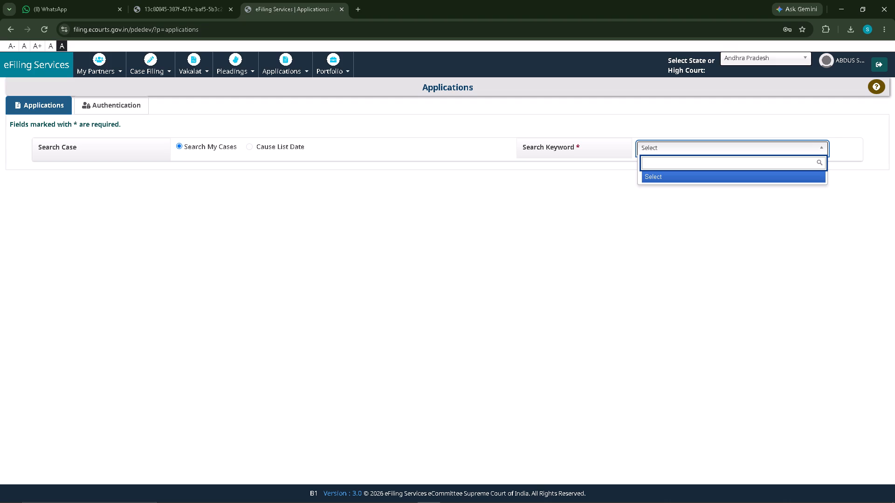
{"action": "left_click", "coordinate": [330, 61]}
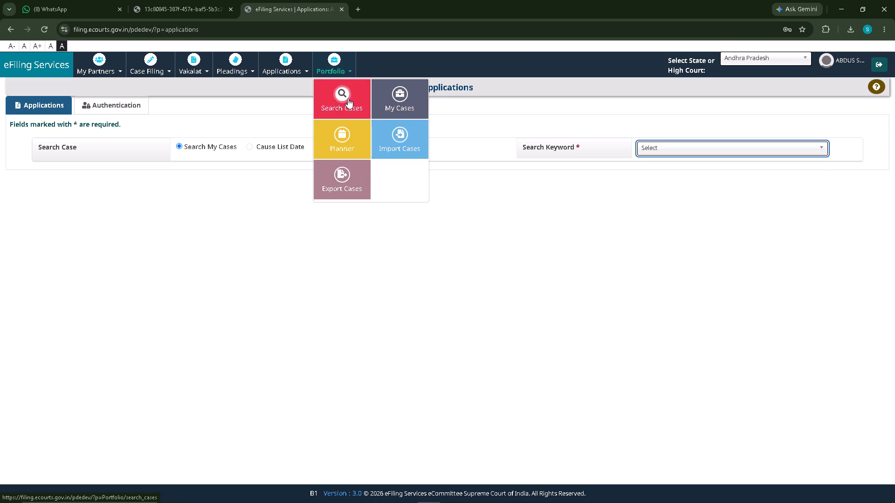
{"action": "left_click", "coordinate": [348, 98]}
{"action": "left_click", "coordinate": [343, 130]}
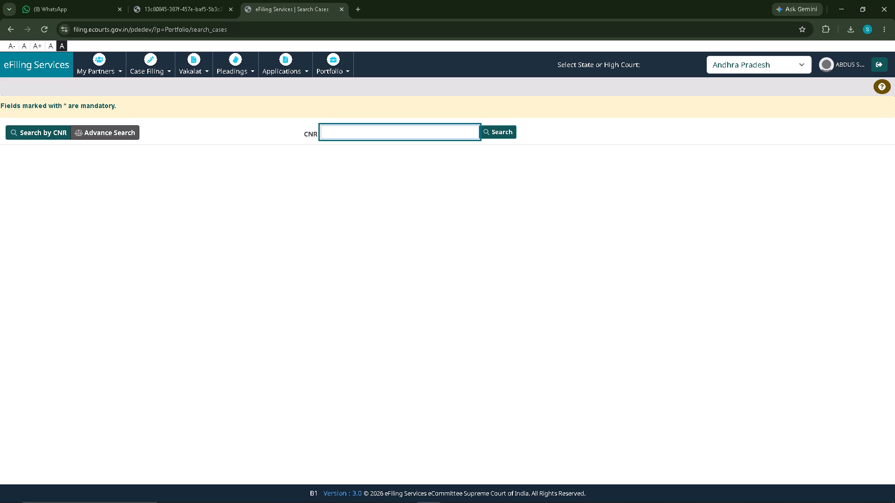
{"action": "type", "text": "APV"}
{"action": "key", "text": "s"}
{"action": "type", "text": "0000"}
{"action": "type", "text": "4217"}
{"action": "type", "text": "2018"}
{"action": "left_click", "coordinate": [503, 134]}
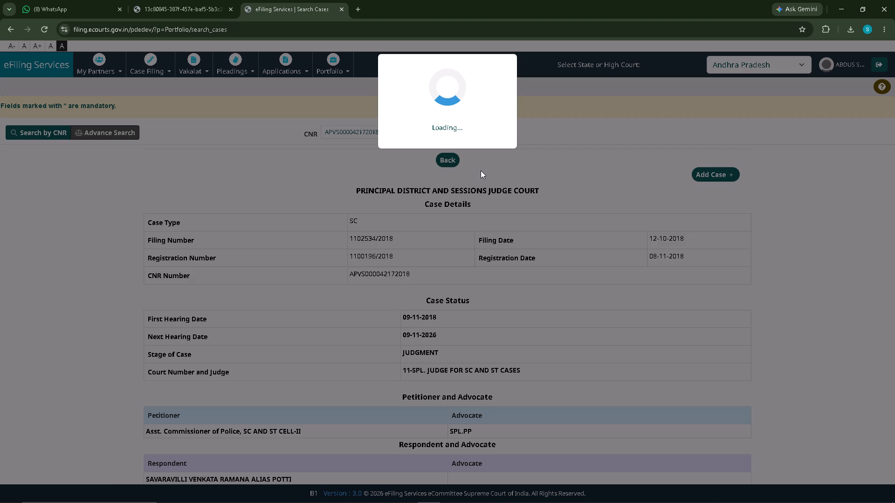
Examine the found case's record, reviewing its full History of Case Hearing down to the last entry.
{"action": "scroll", "coordinate": [481, 170], "scroll_direction": "down", "scroll_amount": 14}
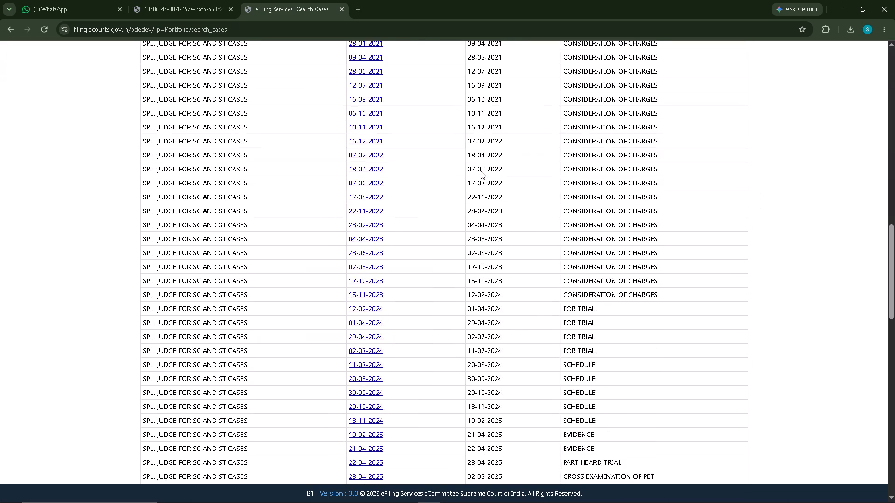
{"action": "scroll", "coordinate": [481, 171], "scroll_direction": "down", "scroll_amount": 20}
{"action": "scroll", "coordinate": [481, 171], "scroll_direction": "up", "scroll_amount": 7}
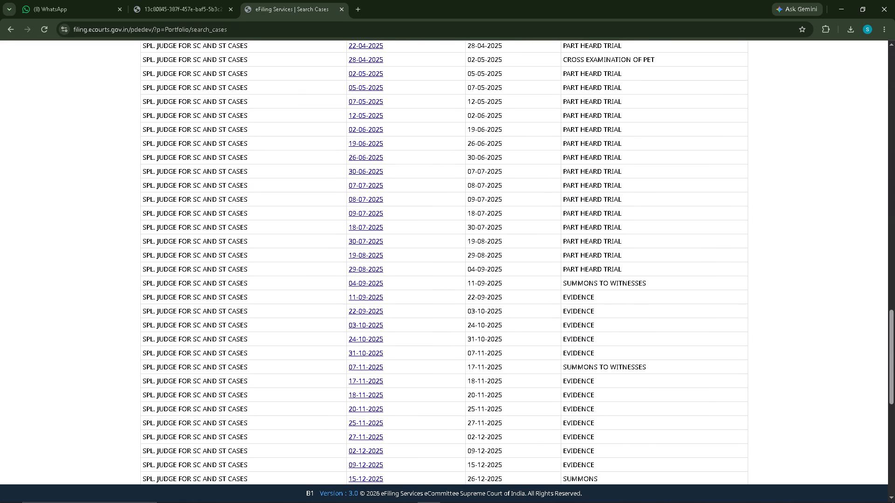
{"action": "scroll", "coordinate": [481, 171], "scroll_direction": "up", "scroll_amount": 6}
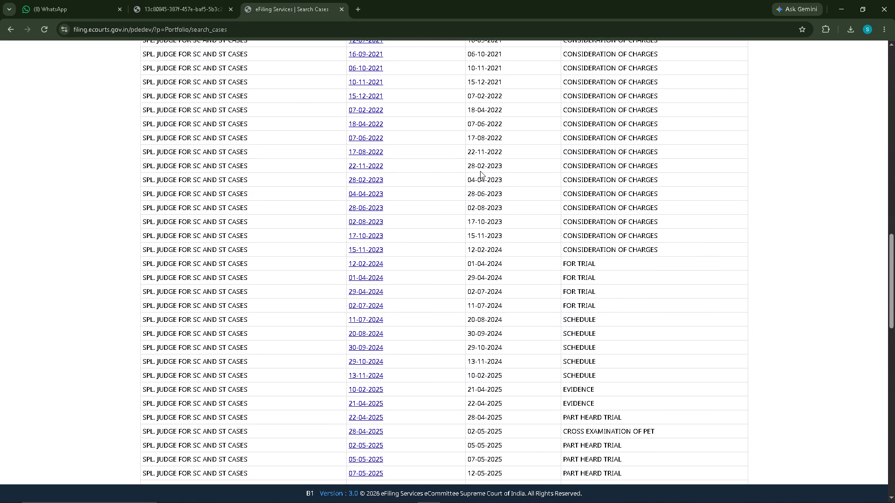
{"action": "scroll", "coordinate": [480, 171], "scroll_direction": "up", "scroll_amount": 6}
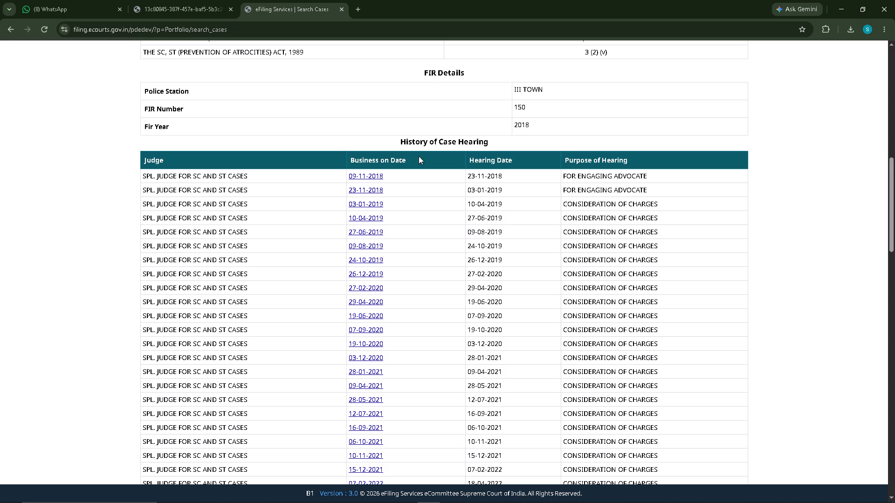
{"action": "scroll", "coordinate": [447, 183], "scroll_direction": "down", "scroll_amount": 11}
{"action": "scroll", "coordinate": [447, 183], "scroll_direction": "up", "scroll_amount": 3}
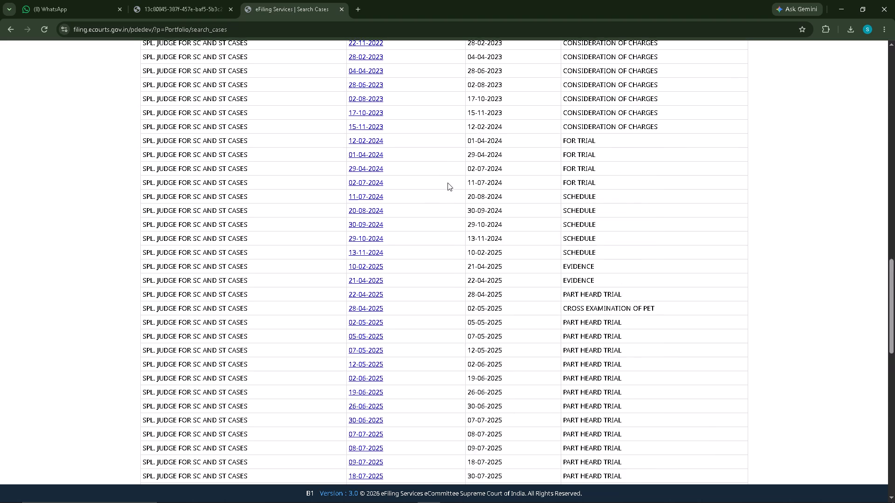
{"action": "scroll", "coordinate": [447, 183], "scroll_direction": "up", "scroll_amount": 2}
{"action": "scroll", "coordinate": [447, 183], "scroll_direction": "down", "scroll_amount": 2}
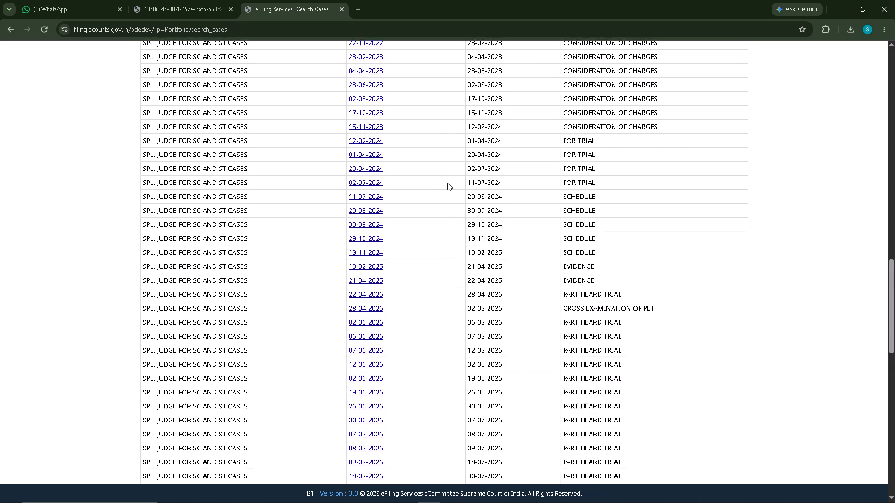
{"action": "scroll", "coordinate": [447, 183], "scroll_direction": "down", "scroll_amount": 3}
{"action": "scroll", "coordinate": [447, 183], "scroll_direction": "up", "scroll_amount": 3}
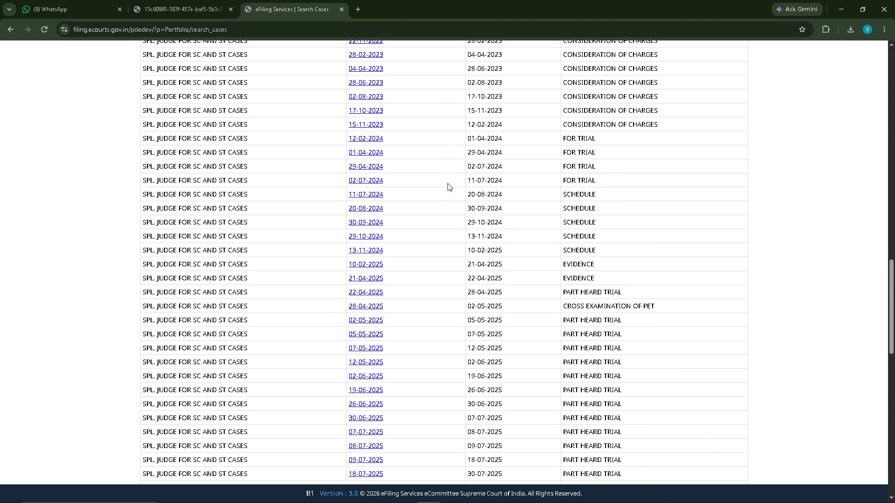
{"action": "scroll", "coordinate": [447, 183], "scroll_direction": "up", "scroll_amount": 4}
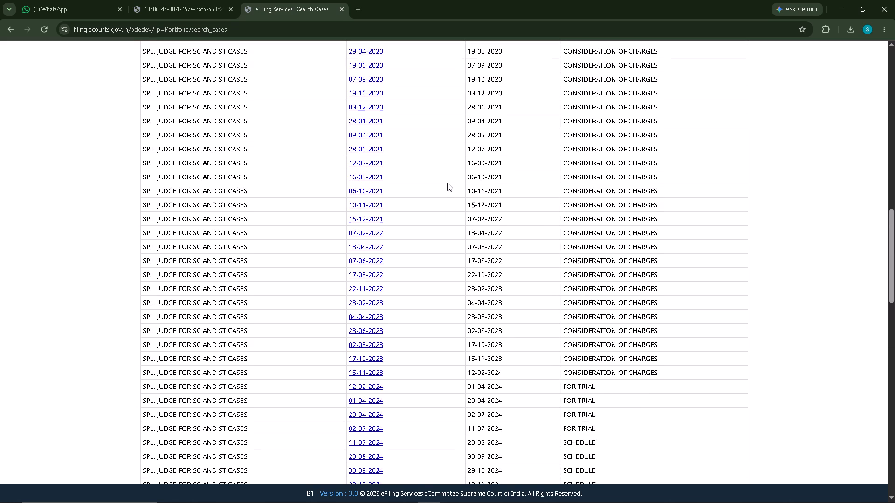
{"action": "scroll", "coordinate": [447, 183], "scroll_direction": "down", "scroll_amount": 6}
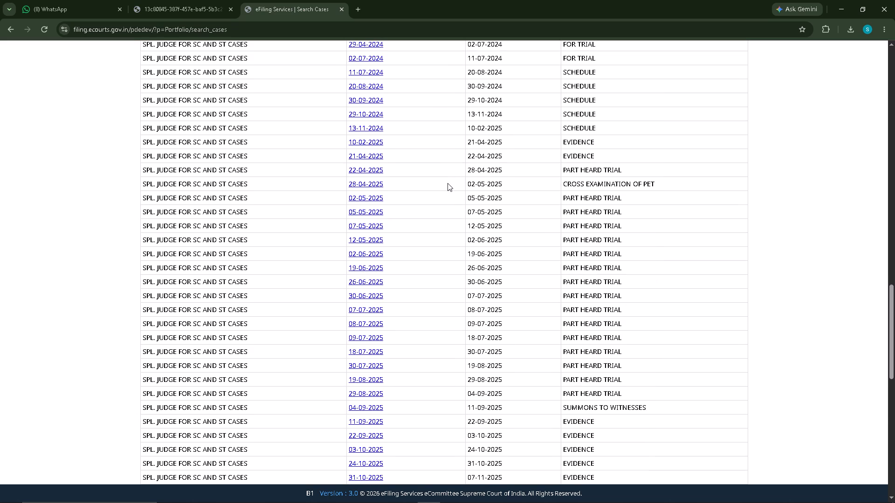
{"action": "scroll", "coordinate": [447, 183], "scroll_direction": "down", "scroll_amount": 13}
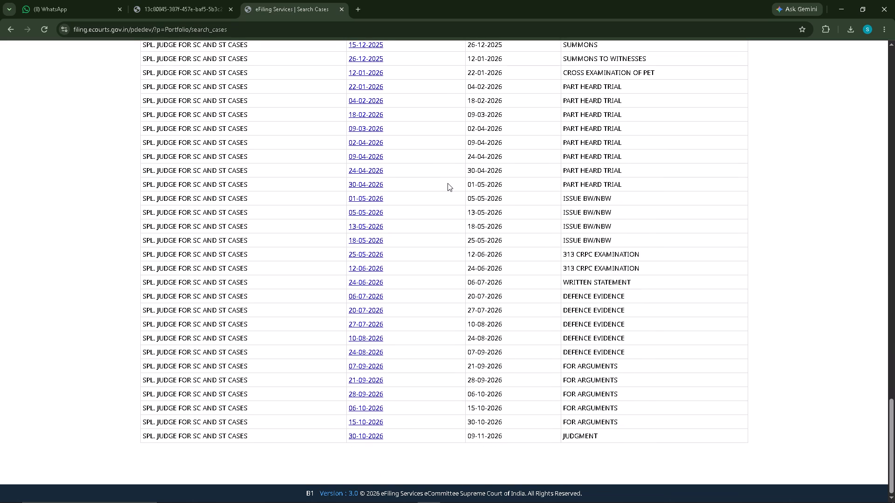
Add the found case to the portfolio and dismiss the resulting notice.
{"action": "scroll", "coordinate": [635, 237], "scroll_direction": "up", "scroll_amount": 14}
{"action": "scroll", "coordinate": [607, 221], "scroll_direction": "up", "scroll_amount": 12}
{"action": "left_click", "coordinate": [714, 82]}
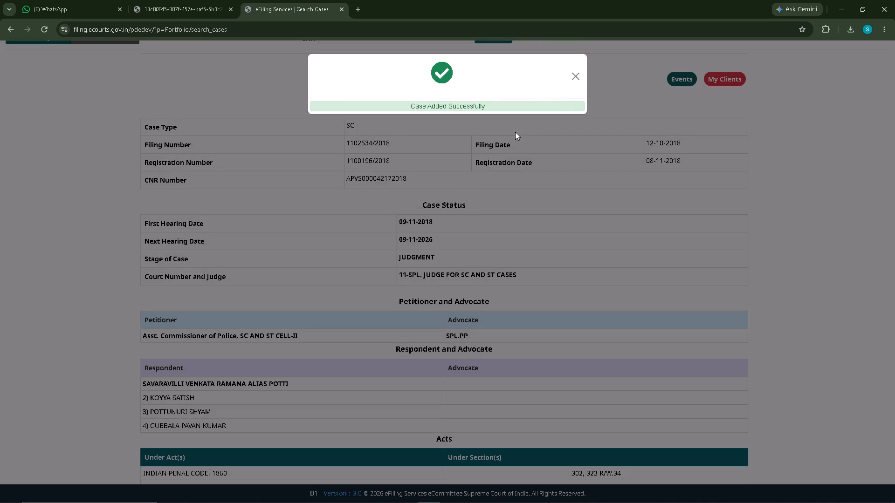
{"action": "left_click", "coordinate": [578, 76]}
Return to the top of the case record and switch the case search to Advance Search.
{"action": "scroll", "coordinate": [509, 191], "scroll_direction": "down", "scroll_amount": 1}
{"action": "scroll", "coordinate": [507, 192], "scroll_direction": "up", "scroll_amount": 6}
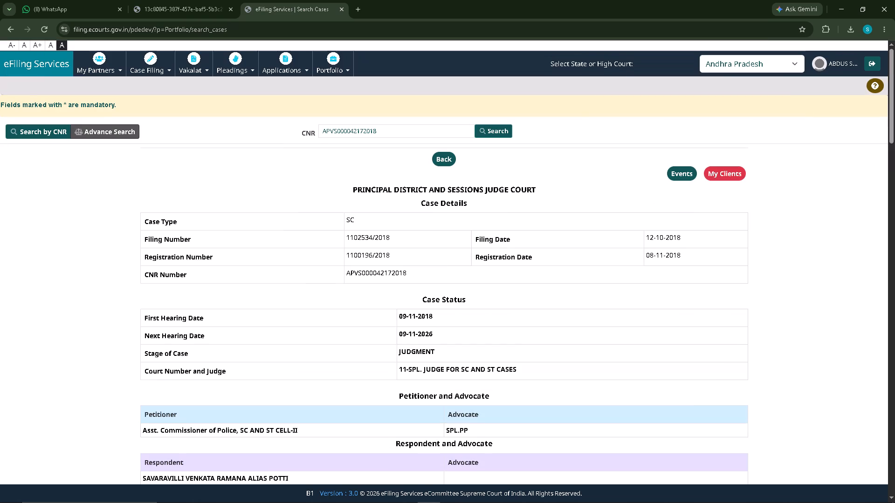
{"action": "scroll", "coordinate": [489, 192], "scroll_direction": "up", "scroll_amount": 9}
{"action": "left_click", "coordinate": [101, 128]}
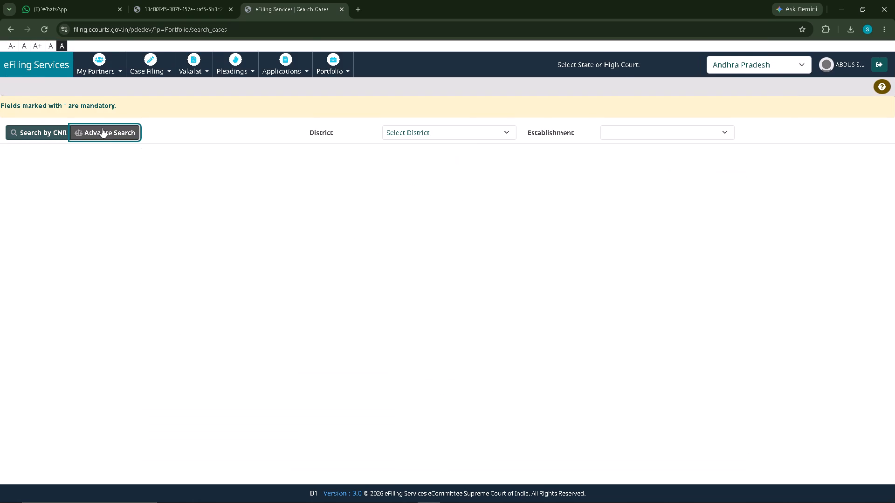
{"action": "left_click", "coordinate": [277, 71]}
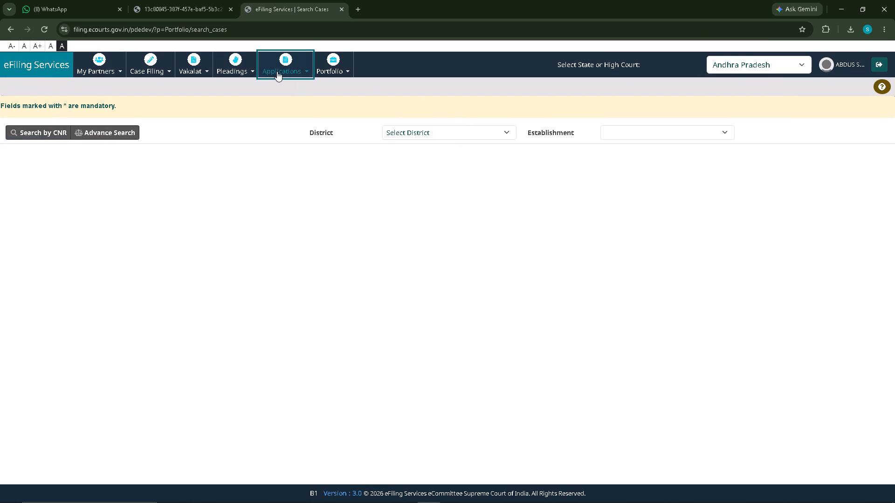
{"action": "left_click", "coordinate": [318, 87]}
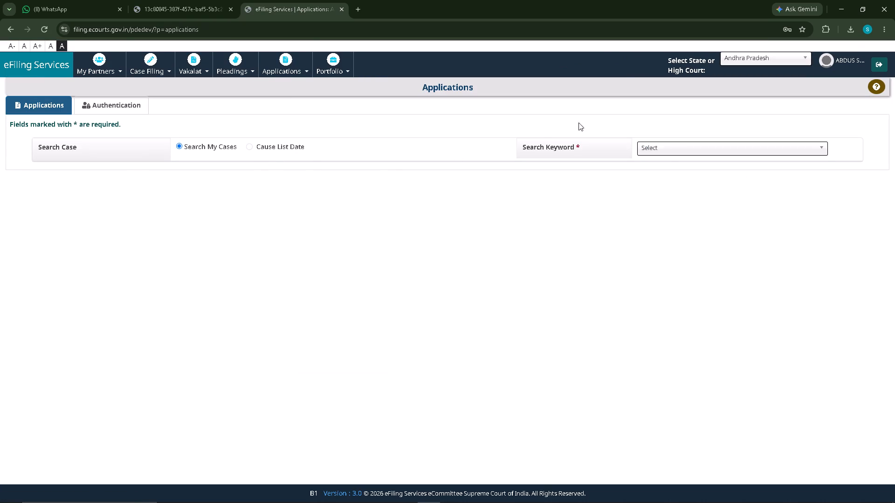
{"action": "left_click", "coordinate": [669, 147]}
{"action": "left_click", "coordinate": [96, 146]}
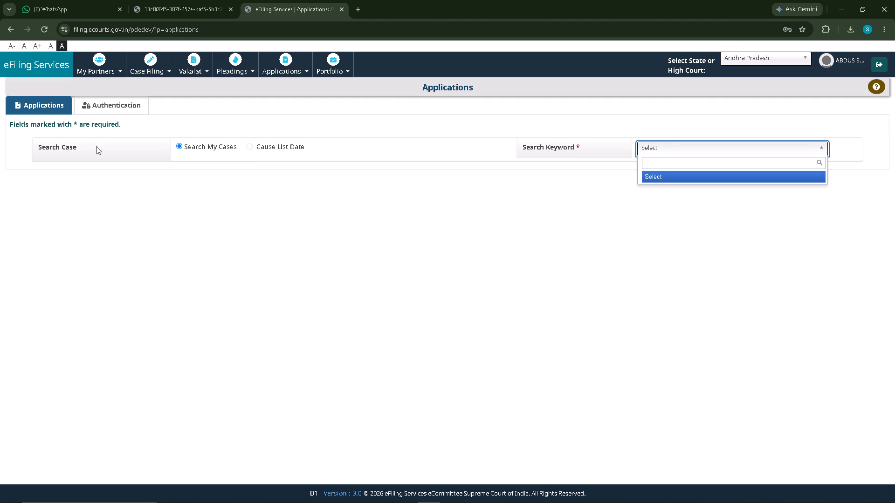
{"action": "left_click", "coordinate": [672, 152]}
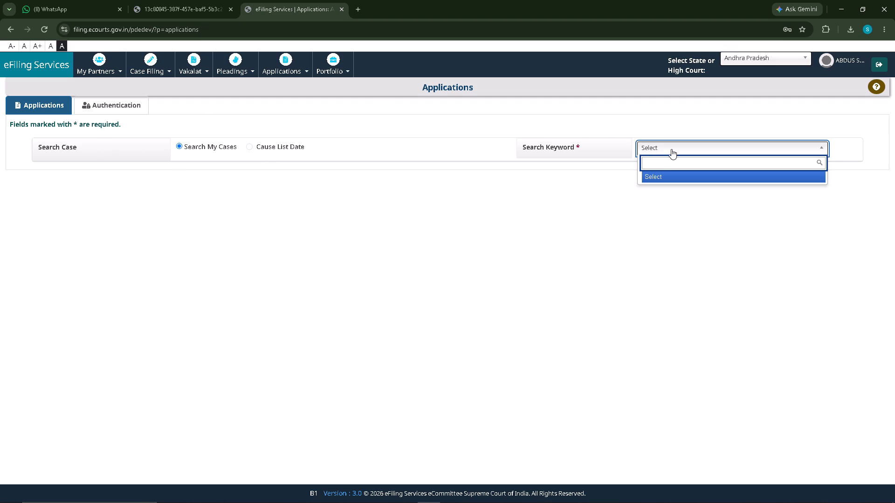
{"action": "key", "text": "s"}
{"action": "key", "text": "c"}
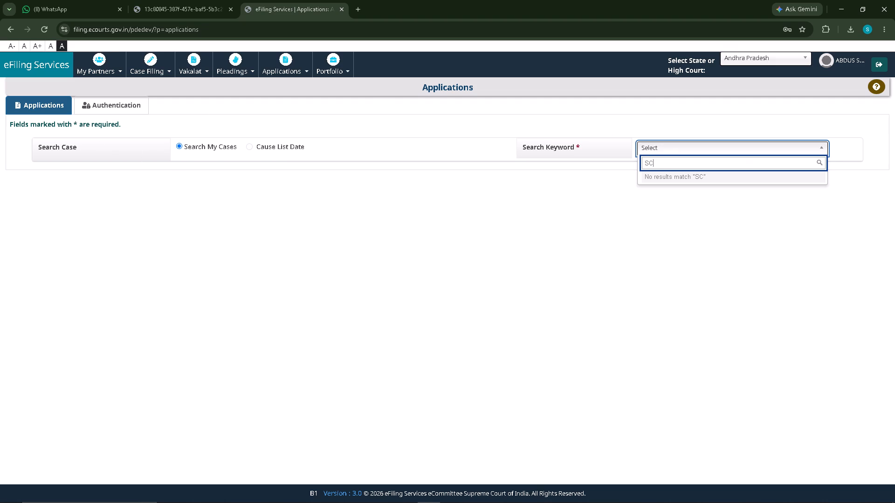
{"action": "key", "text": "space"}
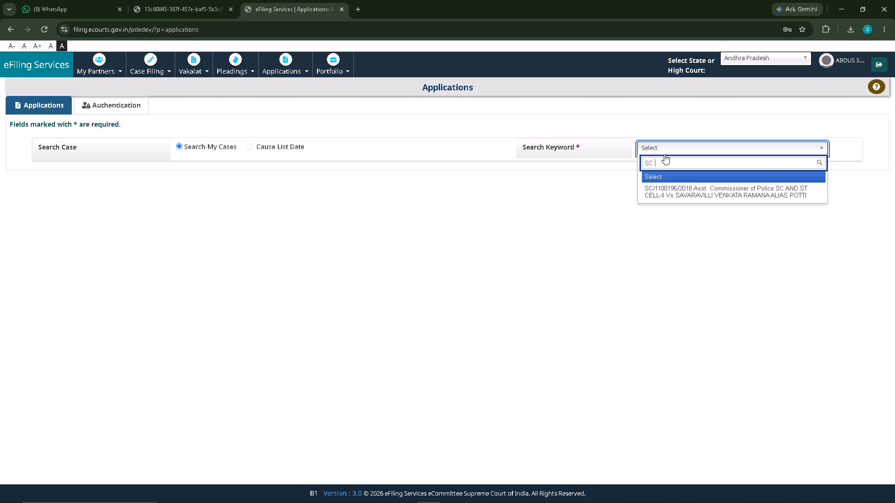
{"action": "left_click", "coordinate": [714, 194]}
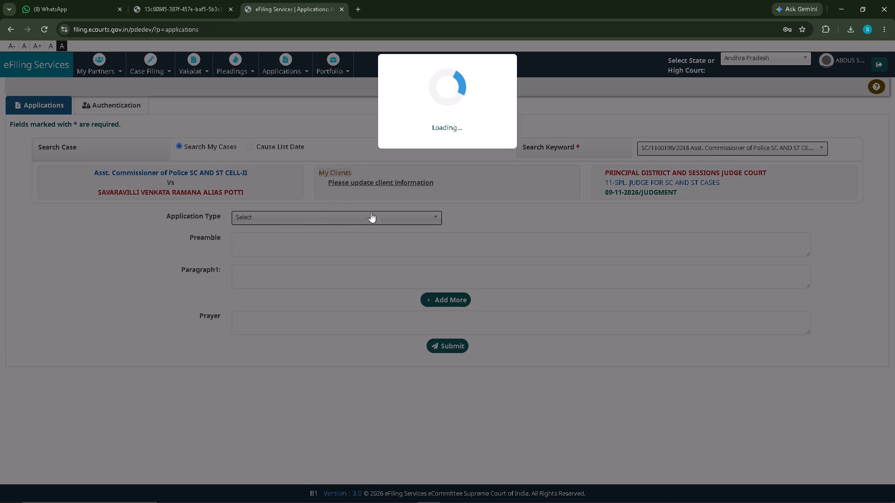
Open the Application Type choices for the selected case and look through the available types.
{"action": "left_click", "coordinate": [310, 220]}
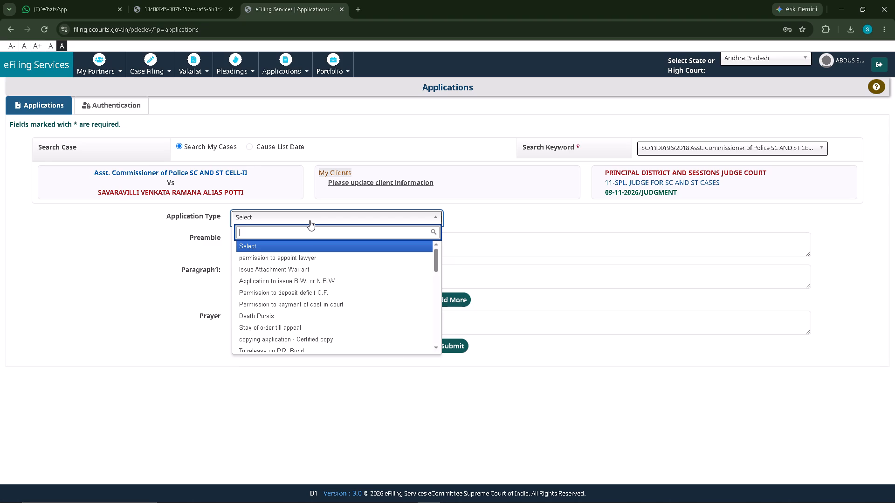
{"action": "scroll", "coordinate": [316, 298], "scroll_direction": "down", "scroll_amount": 2}
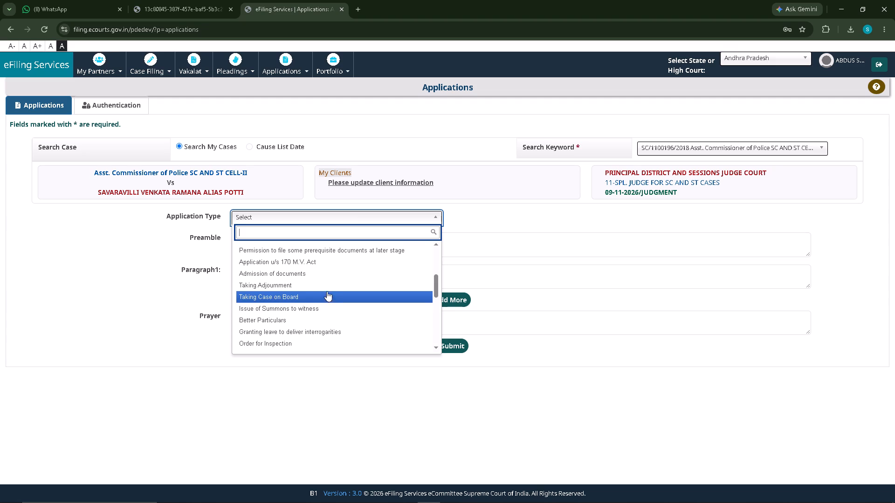
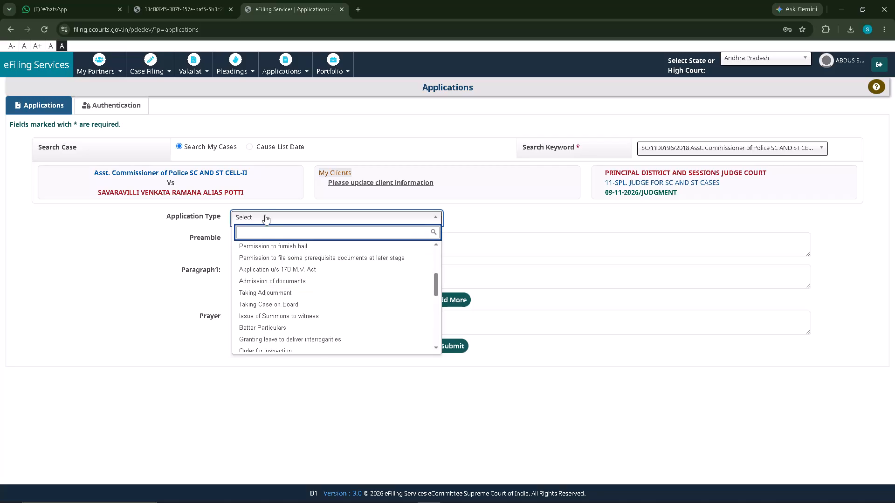
Search the application types for 309(2) CRPC, and clear the search text.
{"action": "left_click", "coordinate": [261, 231]}
{"action": "type", "text": "309"}
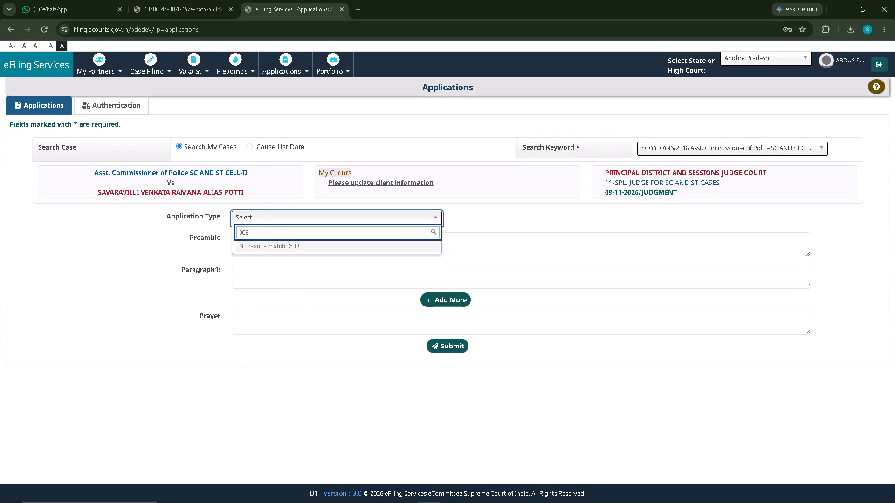
{"action": "key", "text": "shift+parenleft"}
{"action": "type", "text": "2)"}
{"action": "key", "text": "space"}
{"action": "type", "text": "CR"}
{"action": "type", "text": "PC"}
{"action": "key", "text": "BackSpace"}
{"action": "key", "text": "BackSpace"}
{"action": "key", "text": "BackSpace"}
{"action": "key", "text": "BackSpace"}
{"action": "key", "text": "BackSpace"}
{"action": "key", "text": "BackSpace"}
{"action": "key", "text": "BackSpace"}
{"action": "key", "text": "BackSpace"}
{"action": "key", "text": "BackSpace"}
{"action": "key", "text": "BackSpace"}
{"action": "key", "text": "BackSpace"}
{"action": "key", "text": "BackSpace"}
{"action": "key", "text": "BackSpace"}
{"action": "key", "text": "BackSpace"}
{"action": "key", "text": "BackSpace"}
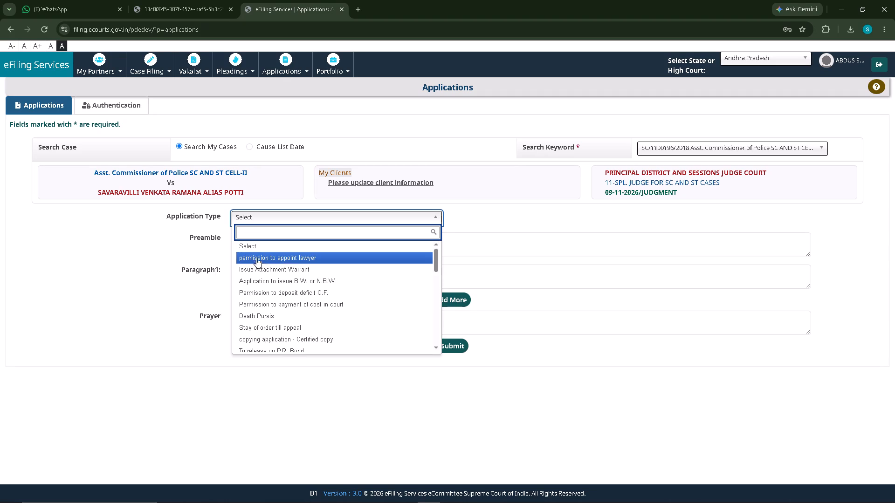
Look through the application types and search them for MI, clearing the search text again.
{"action": "scroll", "coordinate": [297, 288], "scroll_direction": "down", "scroll_amount": 4}
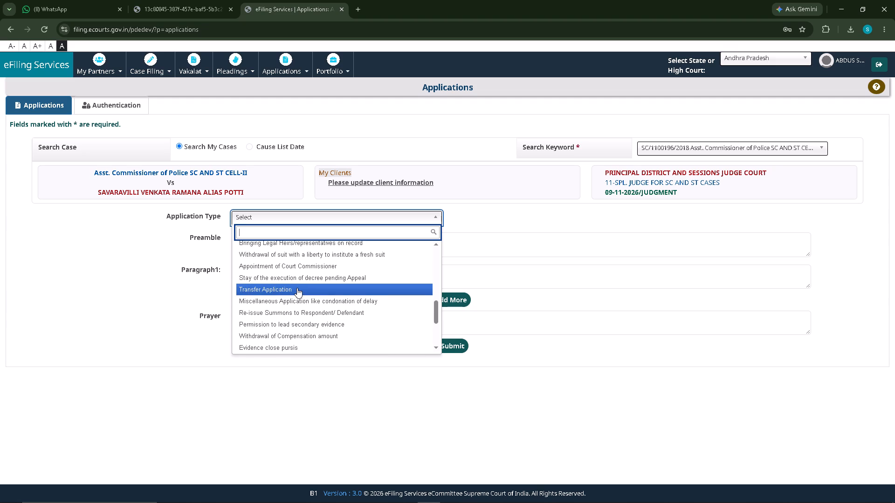
{"action": "left_click", "coordinate": [261, 232]}
{"action": "type", "text": "MI"}
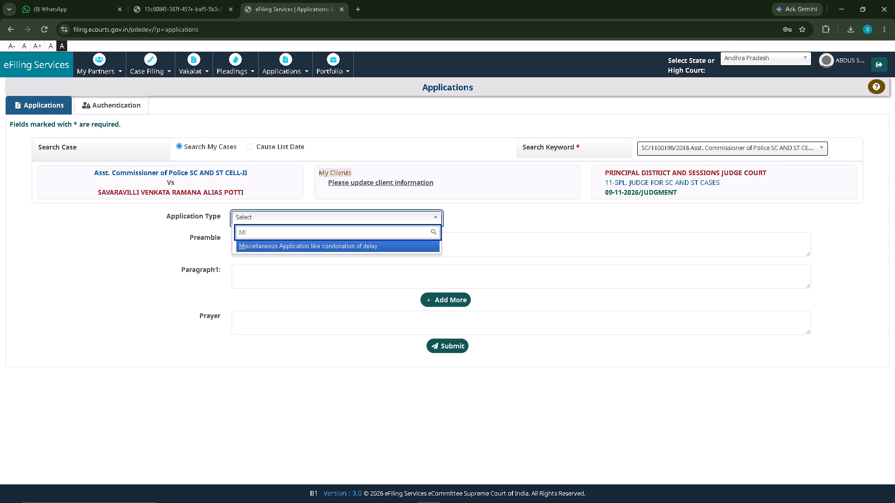
{"action": "key", "text": "BackSpace"}
{"action": "key", "text": "BackSpace"}
{"action": "key", "text": "BackSpace"}
{"action": "key", "text": "BackSpace"}
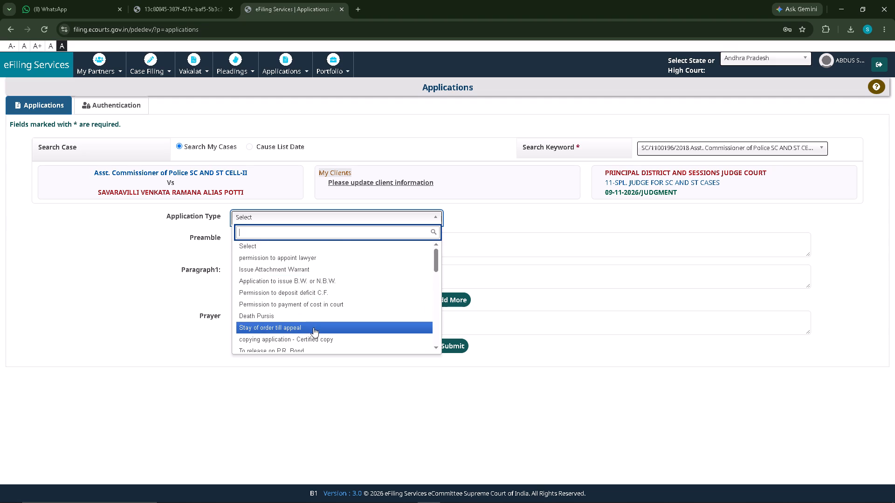
Choose Taking Adjournment as the application type.
{"action": "scroll", "coordinate": [312, 326], "scroll_direction": "down", "scroll_amount": 1}
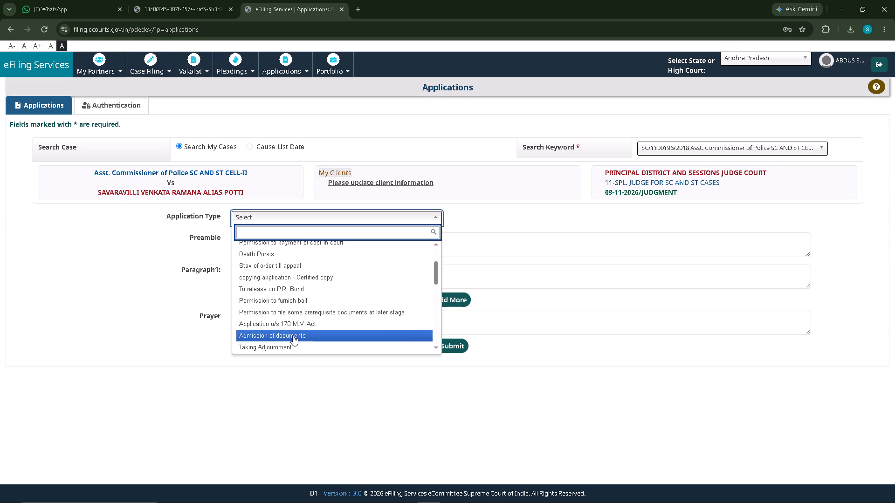
{"action": "scroll", "coordinate": [298, 337], "scroll_direction": "down", "scroll_amount": 1}
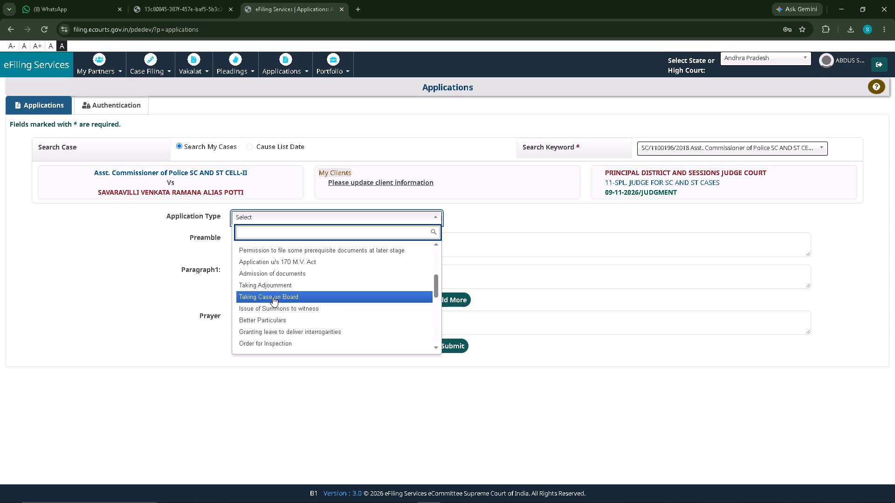
{"action": "left_click", "coordinate": [276, 285]}
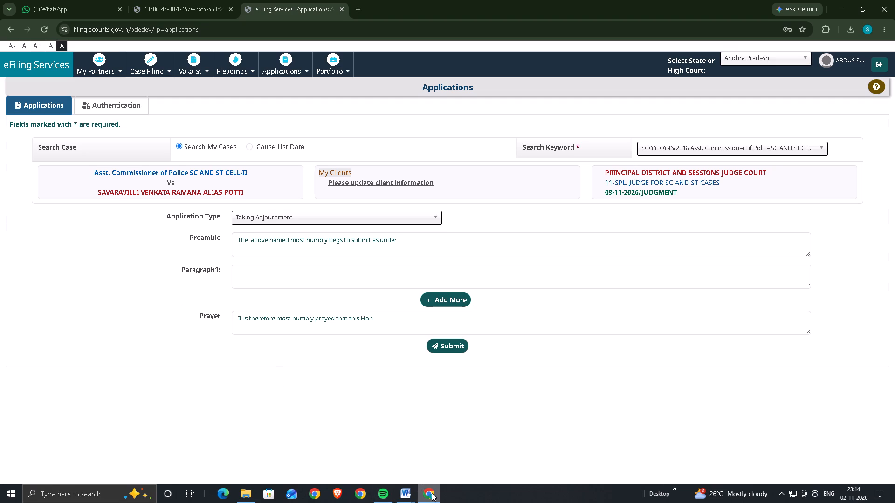
Copy the text of paragraph 1 from the Word document 309 petition crpc and insert it within the eFiling form's Preamble.
{"action": "left_click", "coordinate": [401, 493]}
{"action": "left_click", "coordinate": [381, 451]}
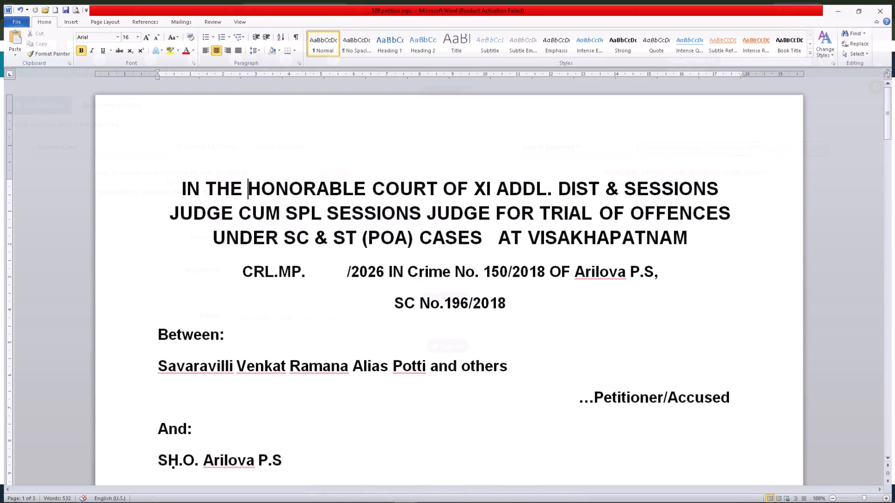
{"action": "scroll", "coordinate": [322, 344], "scroll_direction": "down", "scroll_amount": 8}
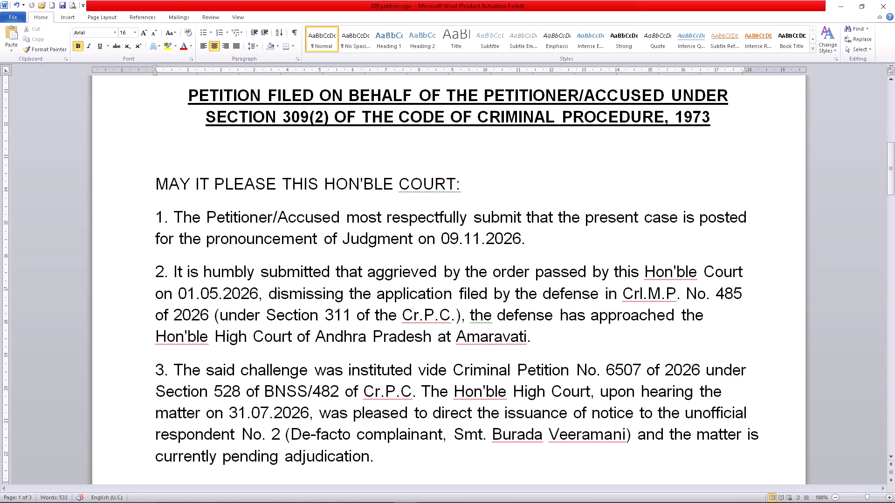
{"action": "left_click_drag", "start_coordinate": [175, 217], "coordinate": [537, 235]}
{"action": "right_click", "coordinate": [467, 235]}
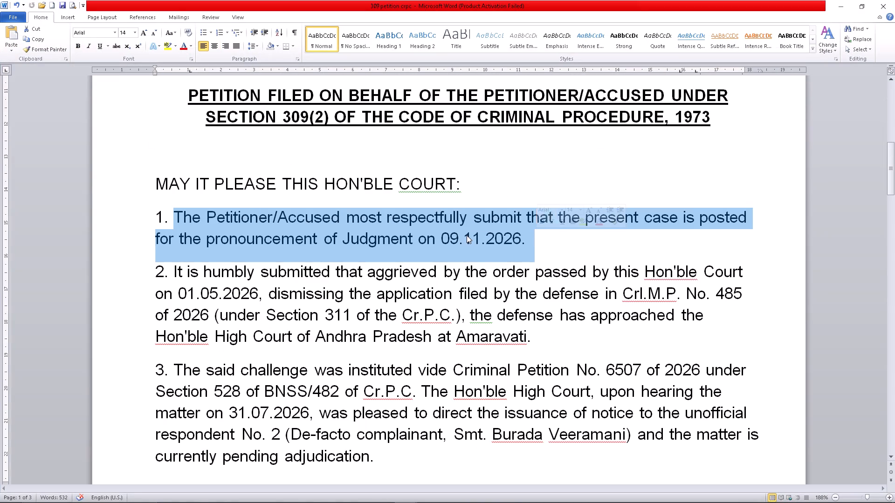
{"action": "left_click", "coordinate": [486, 252]}
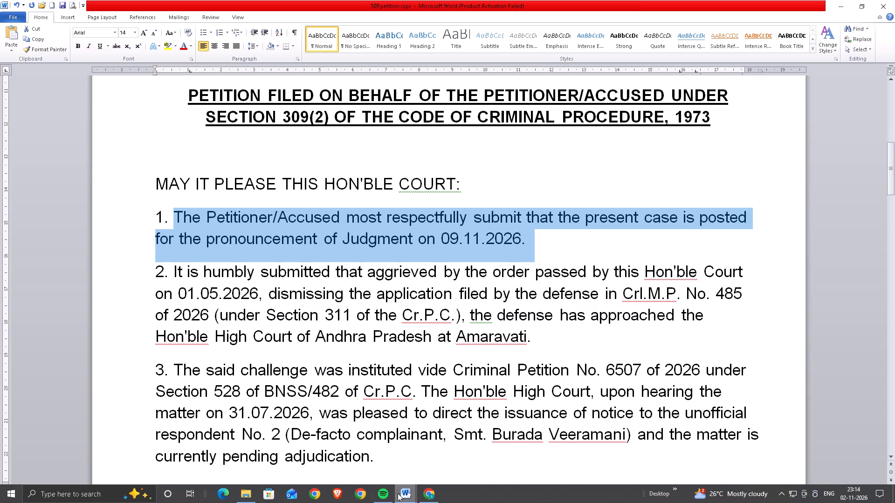
{"action": "left_click", "coordinate": [408, 498]}
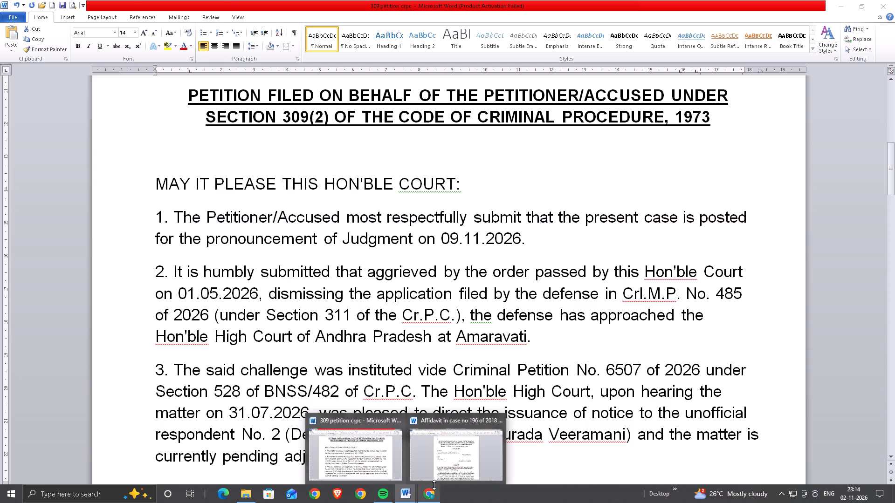
{"action": "left_click", "coordinate": [433, 500]}
{"action": "left_click", "coordinate": [272, 245]}
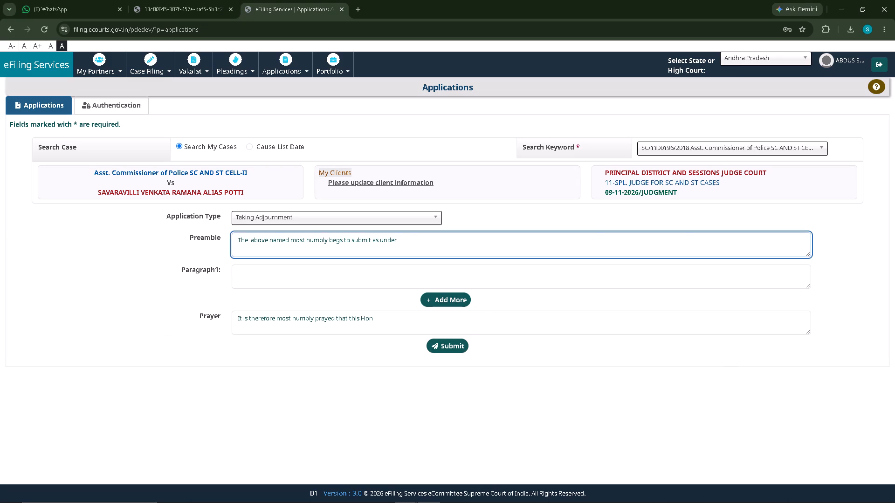
{"action": "key", "text": "ctrl+v"}
Copy the text of paragraph 2 from the 309 petition crpc document in Word into the eFiling form's Paragraph1.
{"action": "left_click", "coordinate": [248, 277]}
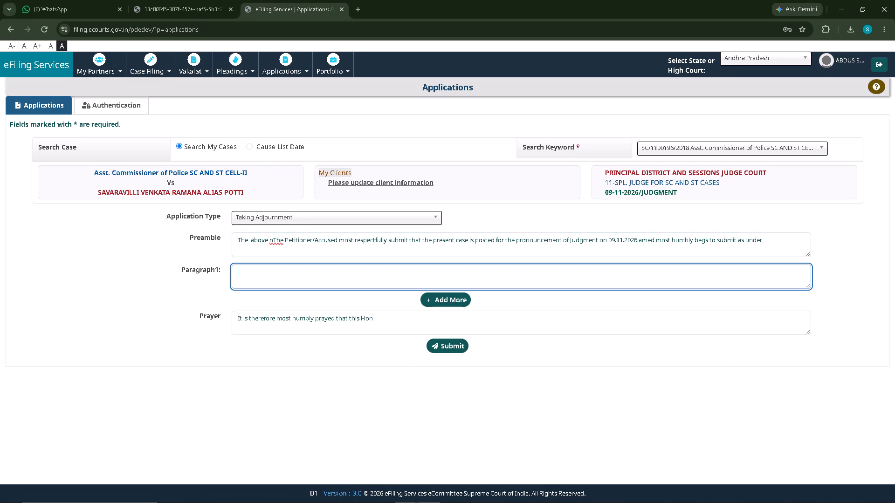
{"action": "left_click", "coordinate": [406, 495]}
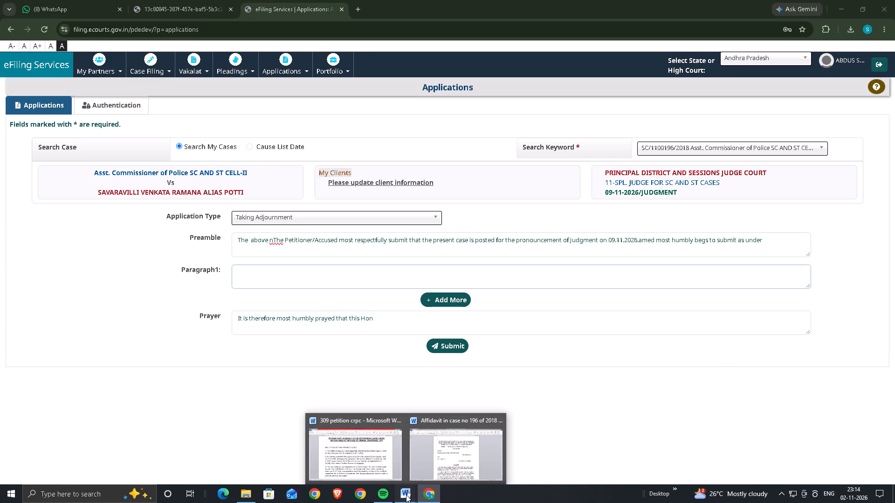
{"action": "left_click", "coordinate": [375, 445]}
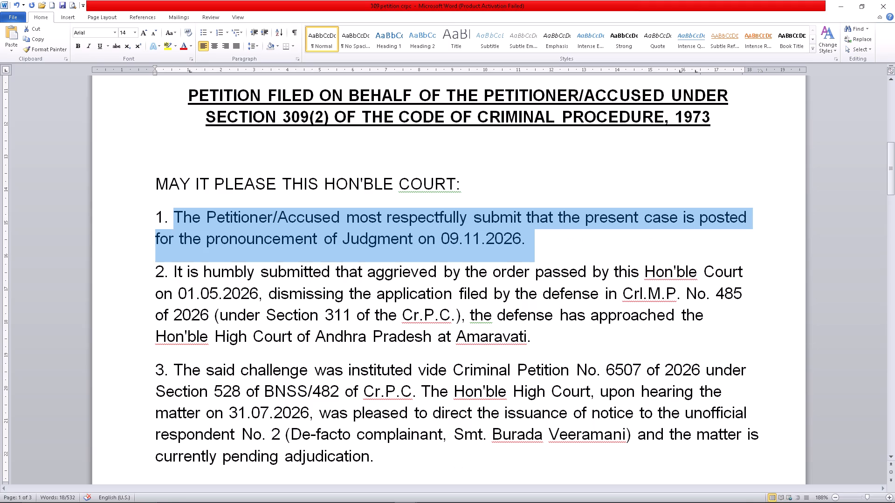
{"action": "left_click_drag", "start_coordinate": [173, 270], "coordinate": [542, 340]}
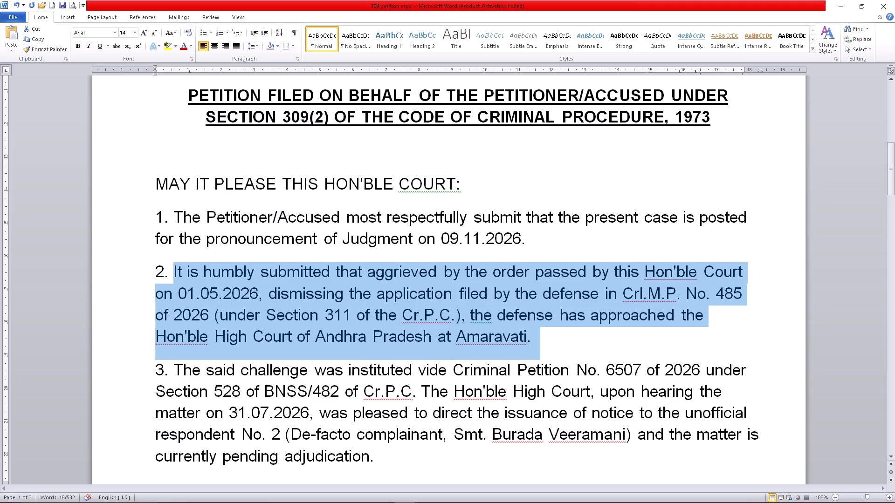
{"action": "left_click_drag", "start_coordinate": [542, 340], "coordinate": [542, 340]}
{"action": "right_click", "coordinate": [351, 288]}
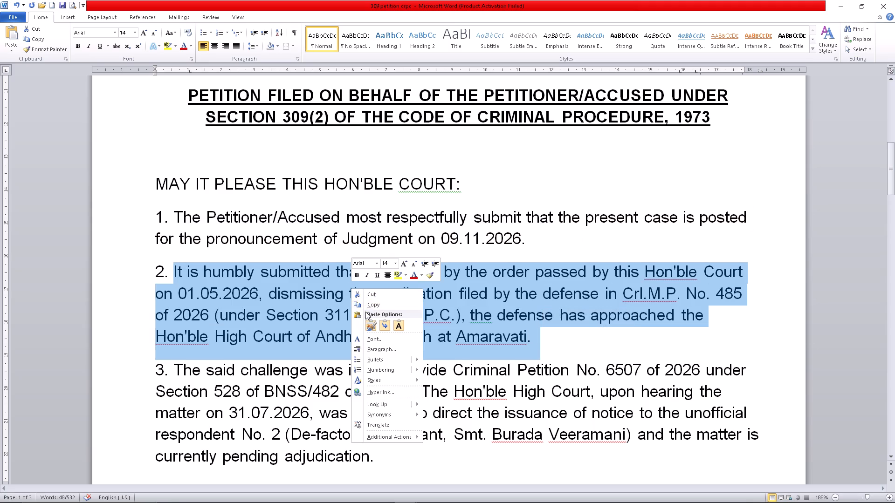
{"action": "left_click", "coordinate": [370, 305]}
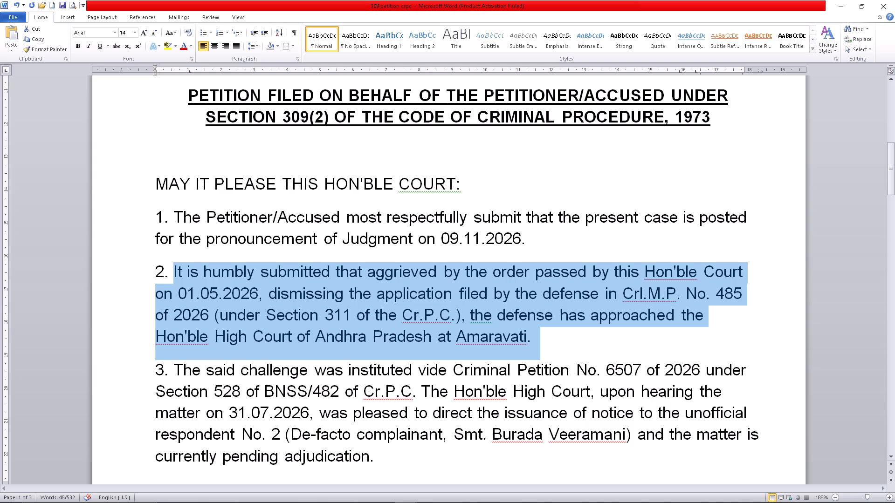
{"action": "left_click", "coordinate": [425, 494]}
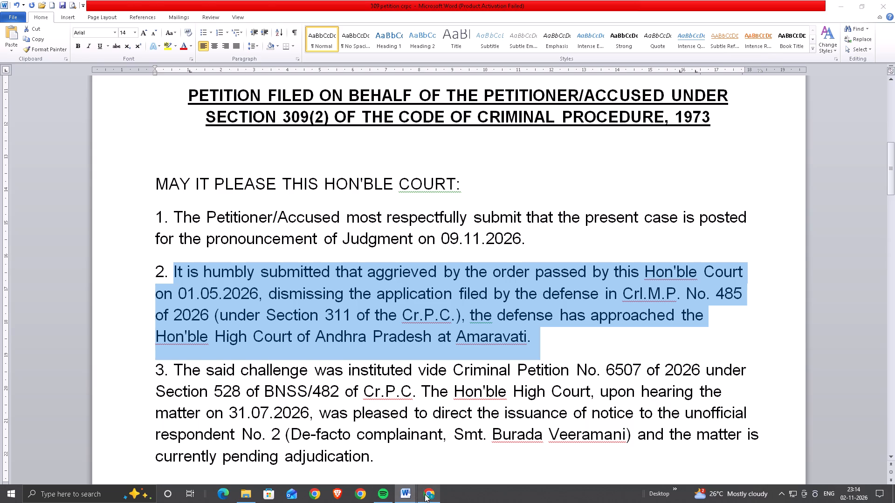
{"action": "key", "text": "ctrl+v"}
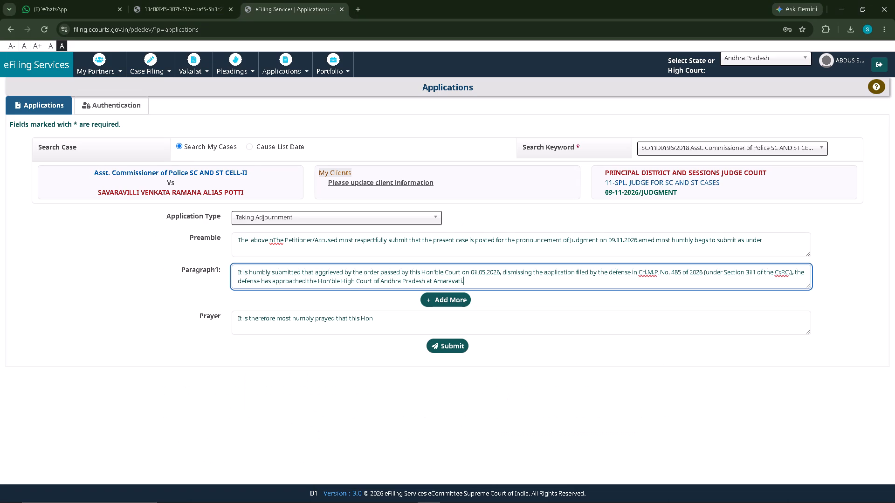
Copy the PRAYER text from the 309 petition crpc document in Word to the start of the eFiling form's Prayer.
{"action": "left_click", "coordinate": [236, 318]}
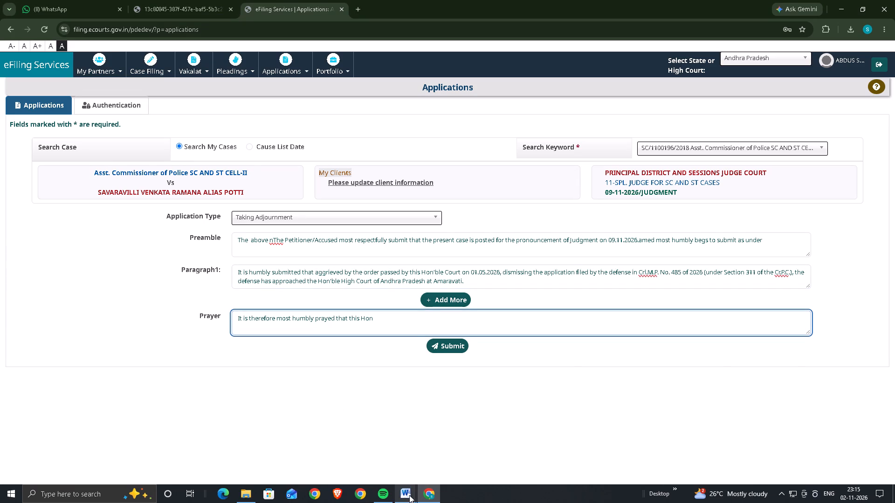
{"action": "left_click", "coordinate": [409, 494]}
{"action": "left_click", "coordinate": [374, 470]}
{"action": "scroll", "coordinate": [337, 377], "scroll_direction": "down", "scroll_amount": 15}
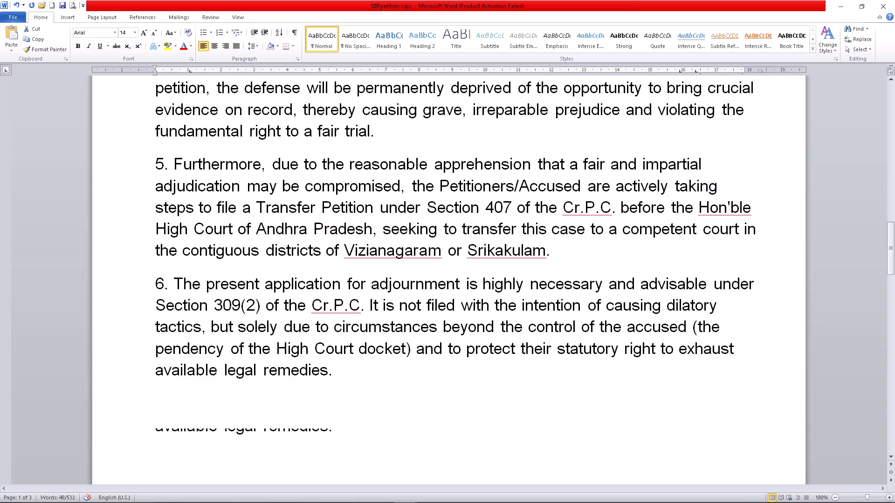
{"action": "scroll", "coordinate": [329, 379], "scroll_direction": "down", "scroll_amount": 2}
{"action": "left_click_drag", "start_coordinate": [155, 187], "coordinate": [396, 296]}
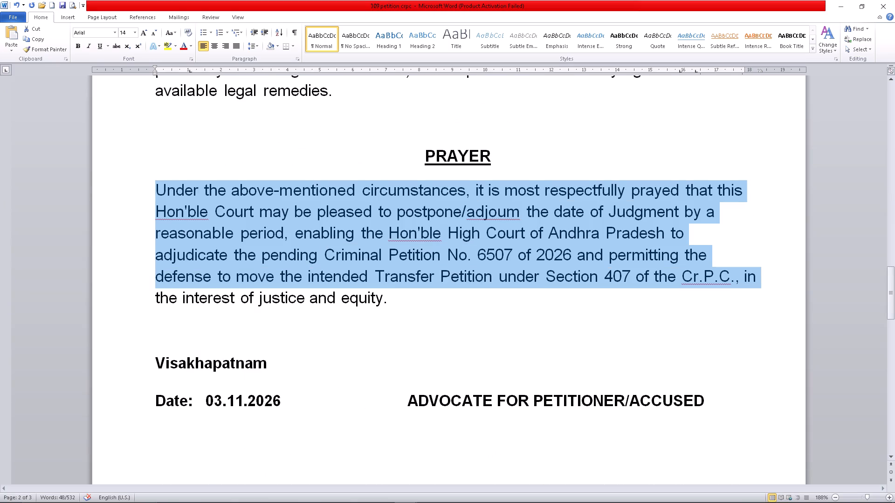
{"action": "left_click_drag", "start_coordinate": [396, 296], "coordinate": [396, 298]}
{"action": "right_click", "coordinate": [336, 234]}
{"action": "left_click", "coordinate": [372, 251]}
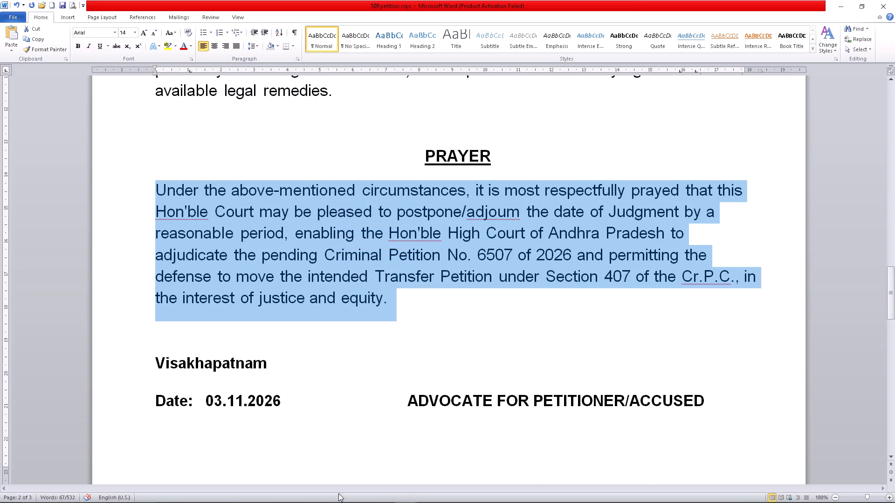
{"action": "left_click", "coordinate": [422, 494]}
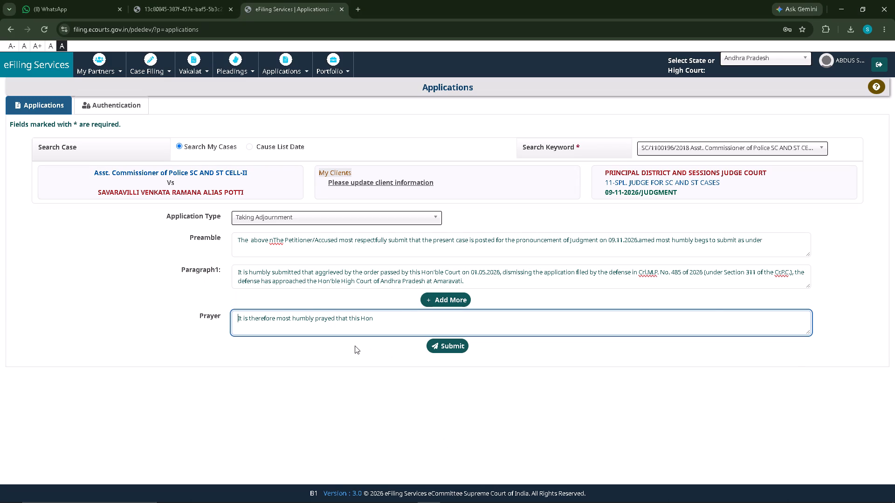
{"action": "key", "text": "ctrl+v"}
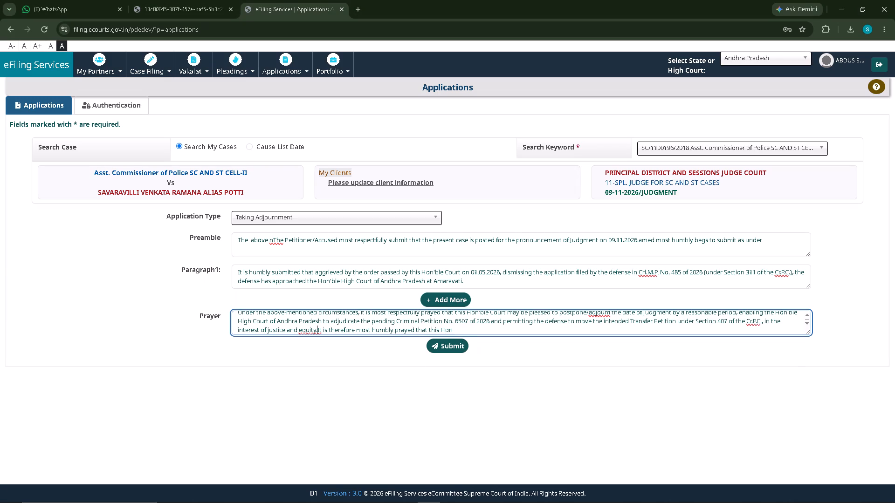
Add a Paragraph2 field to the application form.
{"action": "left_click", "coordinate": [452, 297]}
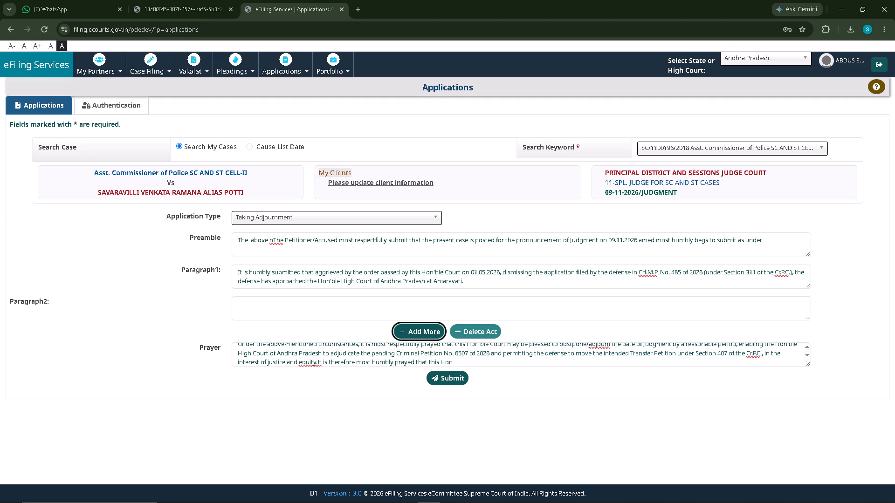
Review the title and opening numbered paragraphs of the 309 petition crpc document in Word.
{"action": "left_click", "coordinate": [407, 494]}
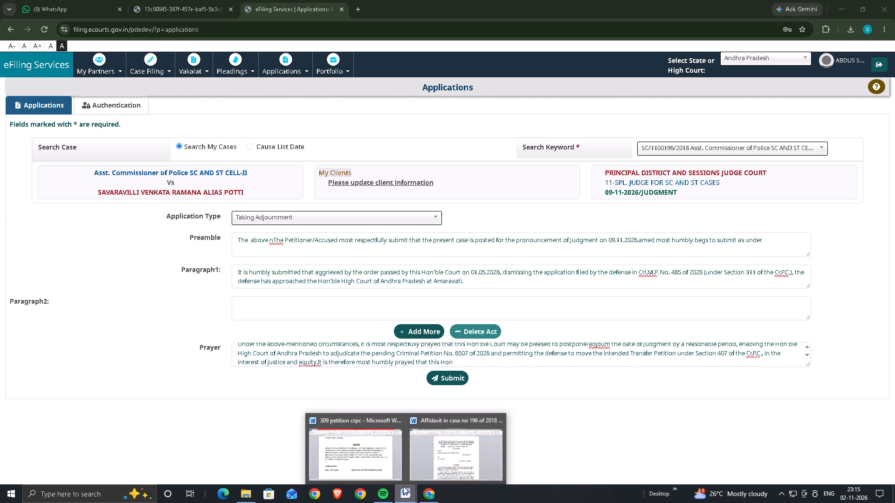
{"action": "left_click", "coordinate": [380, 463]}
{"action": "scroll", "coordinate": [273, 153], "scroll_direction": "up", "scroll_amount": 15}
{"action": "scroll", "coordinate": [262, 194], "scroll_direction": "up", "scroll_amount": 6}
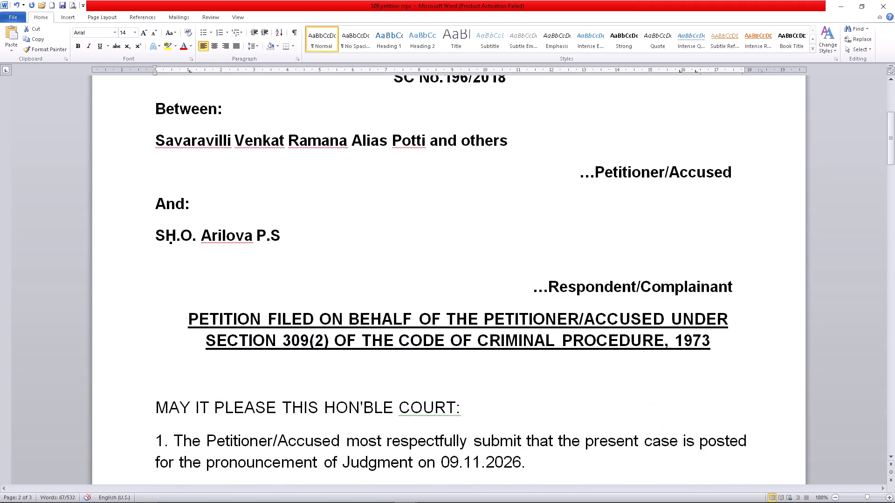
{"action": "scroll", "coordinate": [262, 194], "scroll_direction": "down", "scroll_amount": 3}
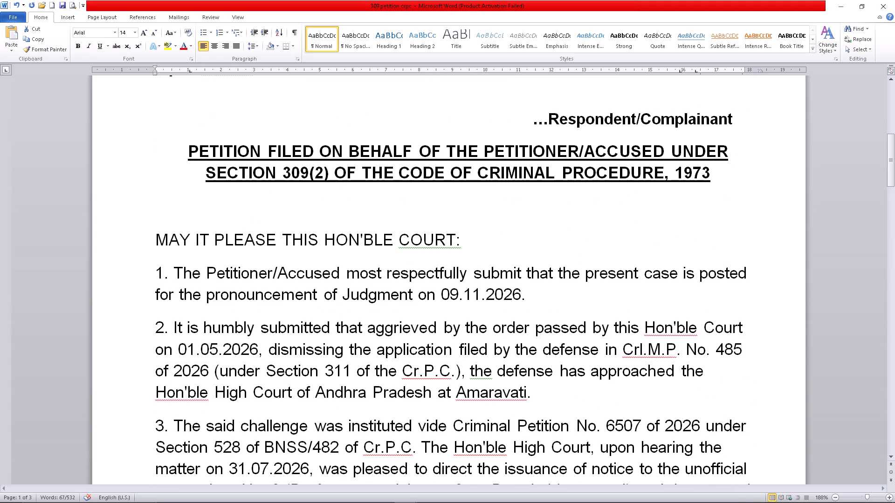
{"action": "left_click", "coordinate": [534, 242]}
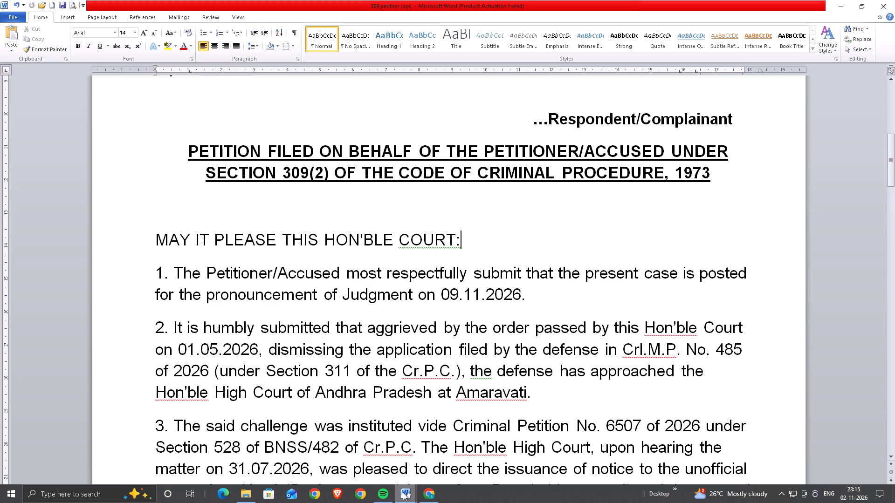
{"action": "left_click", "coordinate": [403, 492]}
In the eFiling form in Chrome, delete the stray "The above n" before "The Petitioner/Accused" at the start of the Preamble.
{"action": "left_click", "coordinate": [432, 493]}
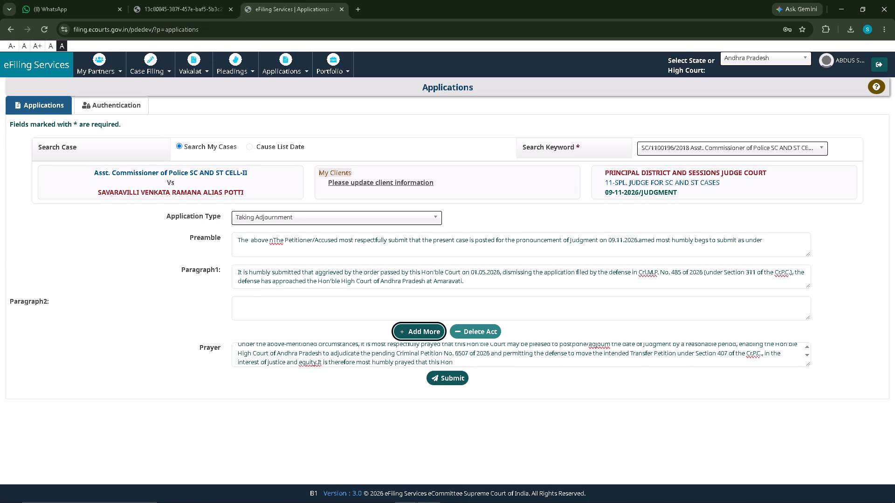
{"action": "left_click", "coordinate": [274, 241]}
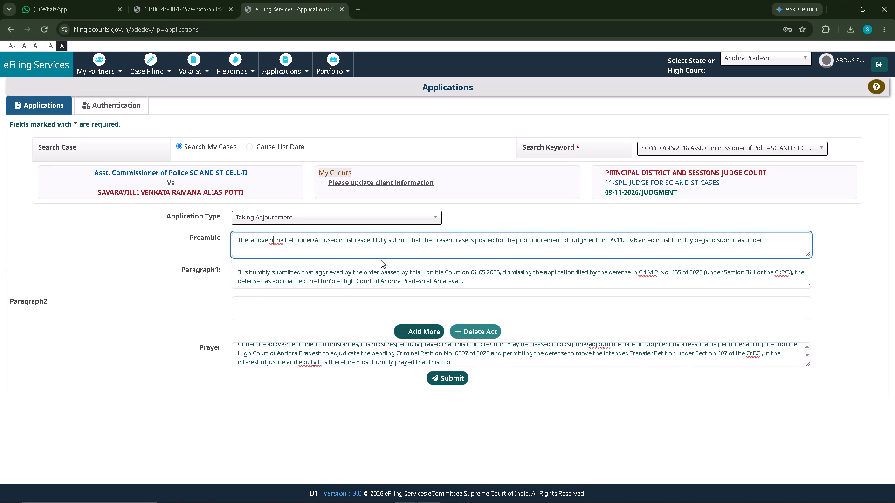
{"action": "key", "text": "BackSpace"}
{"action": "key", "text": "BackSpace"}
{"action": "key", "text": "BackSpace"}
{"action": "key", "text": "BackSpace"}
{"action": "key", "text": "BackSpace"}
{"action": "key", "text": "BackSpace"}
{"action": "key", "text": "BackSpace"}
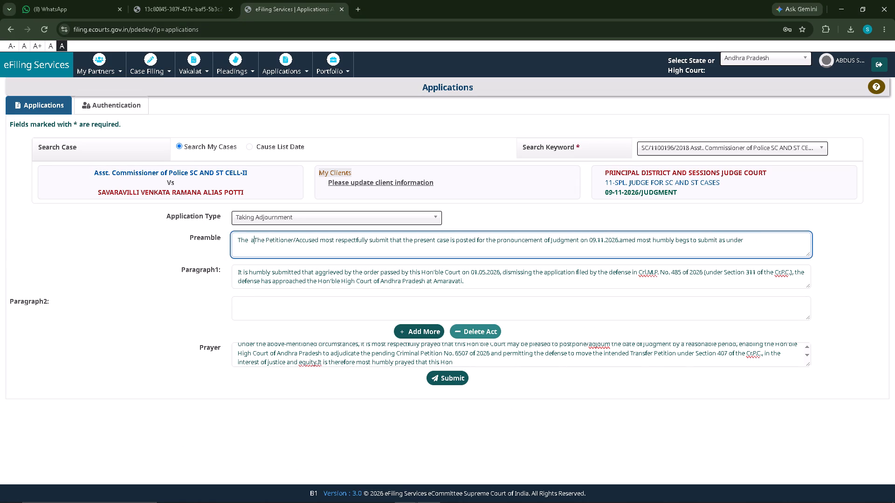
{"action": "key", "text": "BackSpace"}
{"action": "key", "text": "BackSpace"}
{"action": "key", "text": "BackSpace"}
{"action": "key", "text": "BackSpace"}
{"action": "key", "text": "BackSpace"}
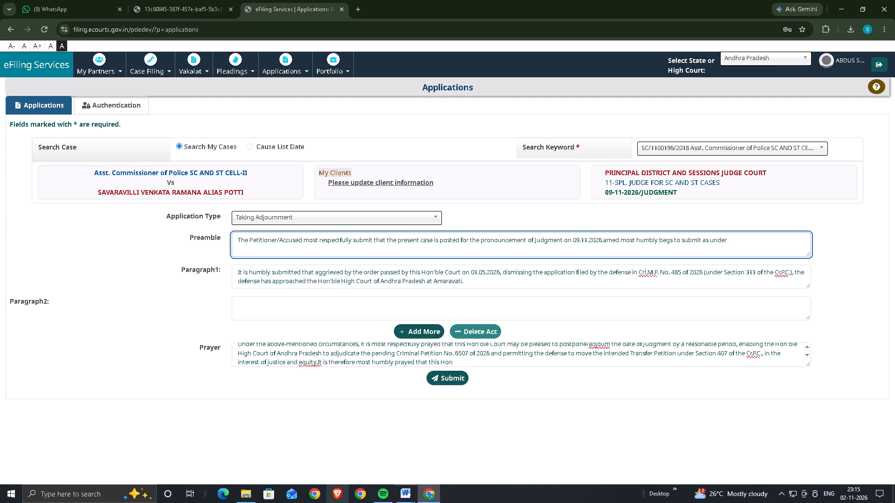
Copy the text of paragraph 3 from the 309 petition crpc document in Word into the eFiling form's Paragraph2.
{"action": "left_click", "coordinate": [398, 494]}
{"action": "left_click", "coordinate": [347, 439]}
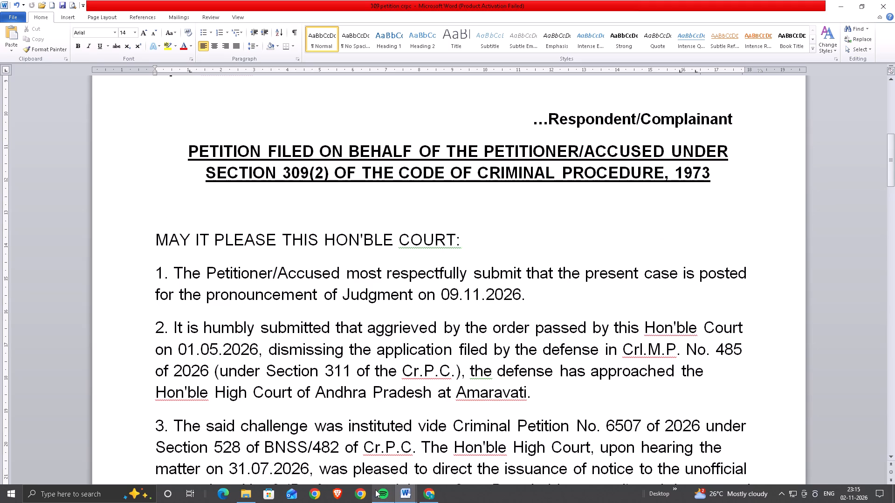
{"action": "scroll", "coordinate": [336, 388], "scroll_direction": "down", "scroll_amount": 3}
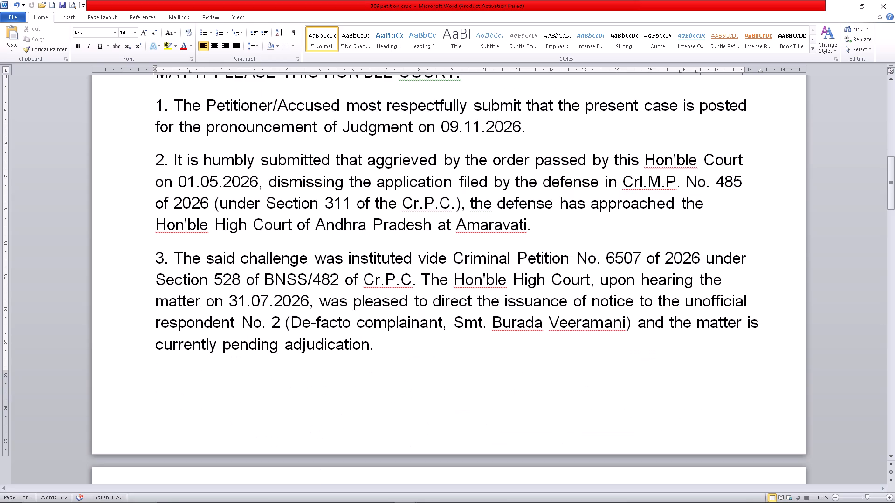
{"action": "left_click_drag", "start_coordinate": [176, 256], "coordinate": [383, 346]}
{"action": "right_click", "coordinate": [301, 291]}
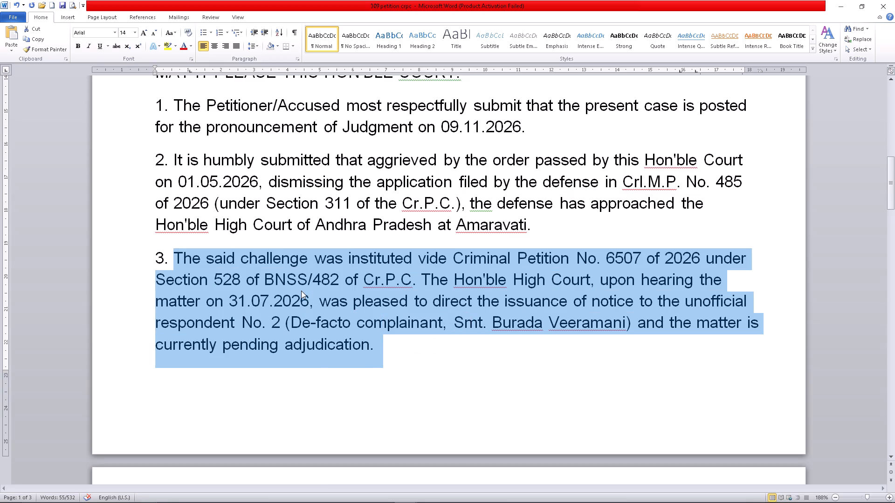
{"action": "left_click", "coordinate": [337, 308]}
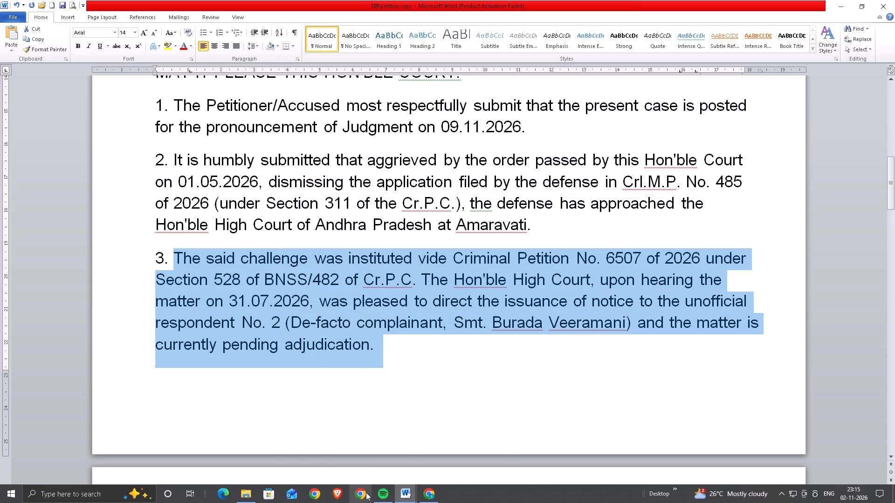
{"action": "left_click", "coordinate": [407, 501]}
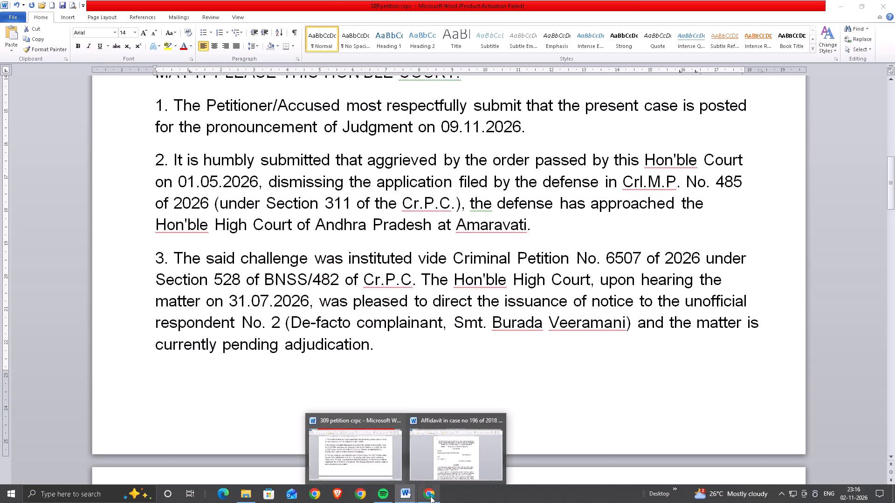
{"action": "left_click", "coordinate": [430, 496]}
{"action": "left_click", "coordinate": [273, 302]}
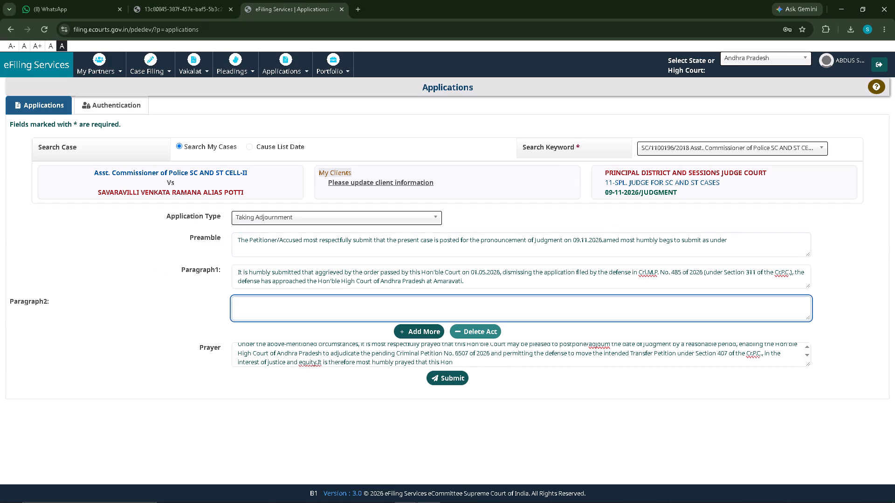
{"action": "key", "text": "ctrl+v"}
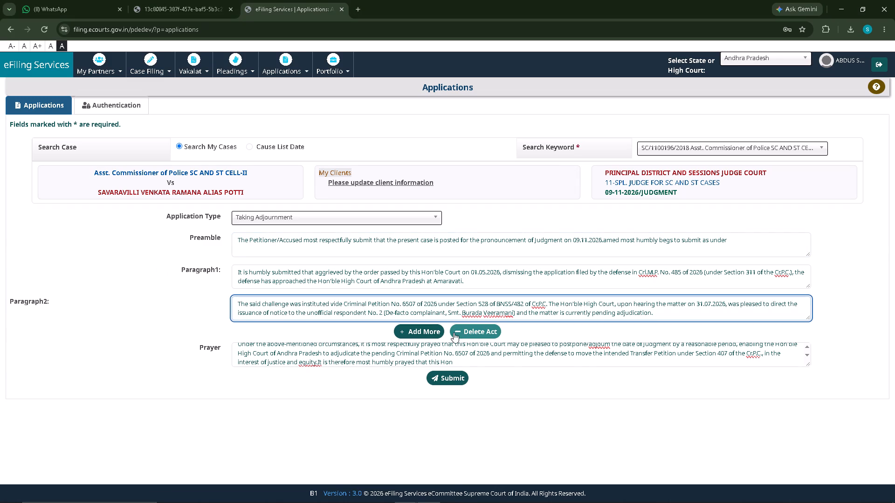
Add a Paragraph3 field to the eFiling form and fill it with the text of paragraph 4 from the Word petition.
{"action": "left_click", "coordinate": [426, 329]}
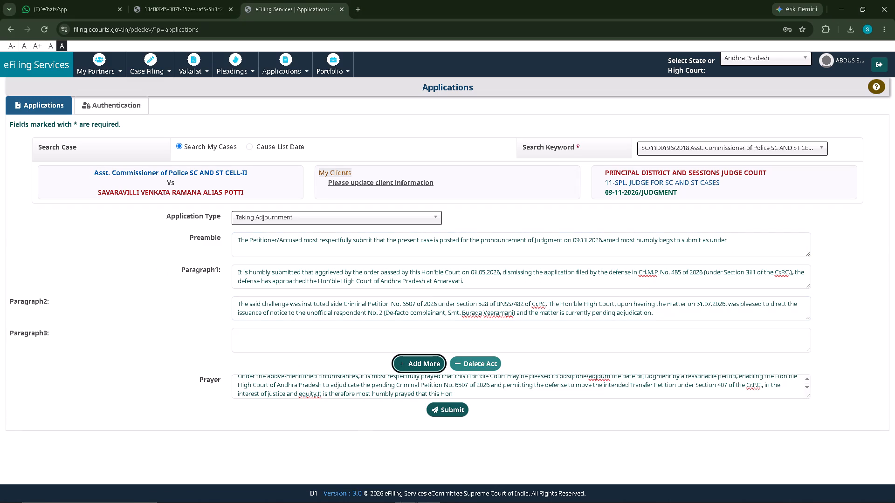
{"action": "left_click", "coordinate": [400, 496]}
{"action": "left_click", "coordinate": [362, 454]}
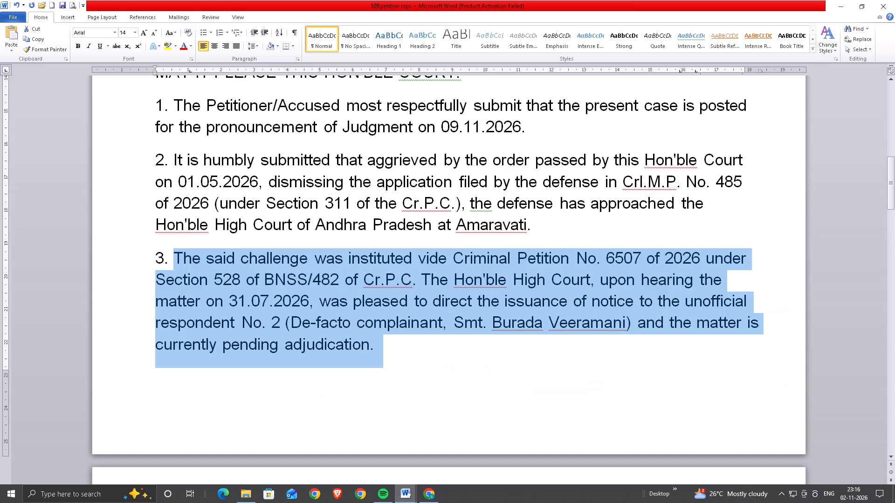
{"action": "scroll", "coordinate": [323, 423], "scroll_direction": "down", "scroll_amount": 5}
{"action": "left_click_drag", "start_coordinate": [175, 283], "coordinate": [351, 404]}
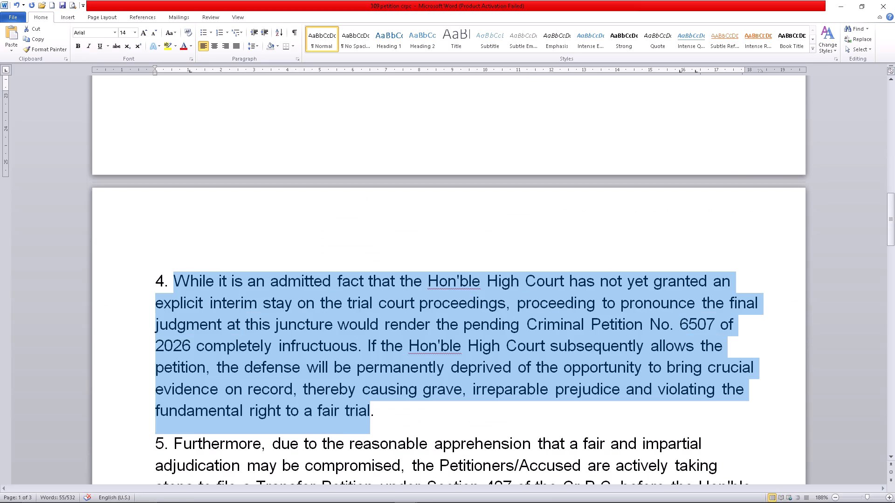
{"action": "left_click_drag", "start_coordinate": [351, 404], "coordinate": [383, 414]}
{"action": "right_click", "coordinate": [344, 374]}
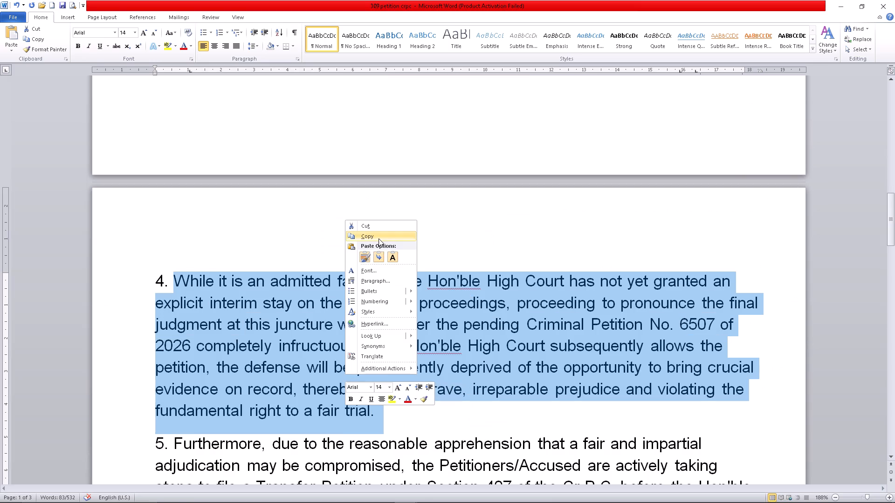
{"action": "left_click", "coordinate": [379, 238]}
{"action": "left_click", "coordinate": [434, 492]}
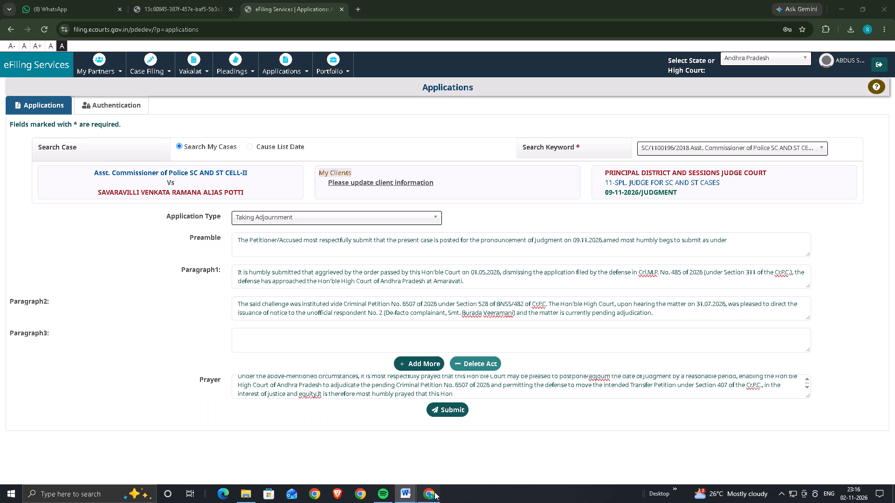
{"action": "left_click", "coordinate": [273, 349]}
{"action": "key", "text": "ctrl+v"}
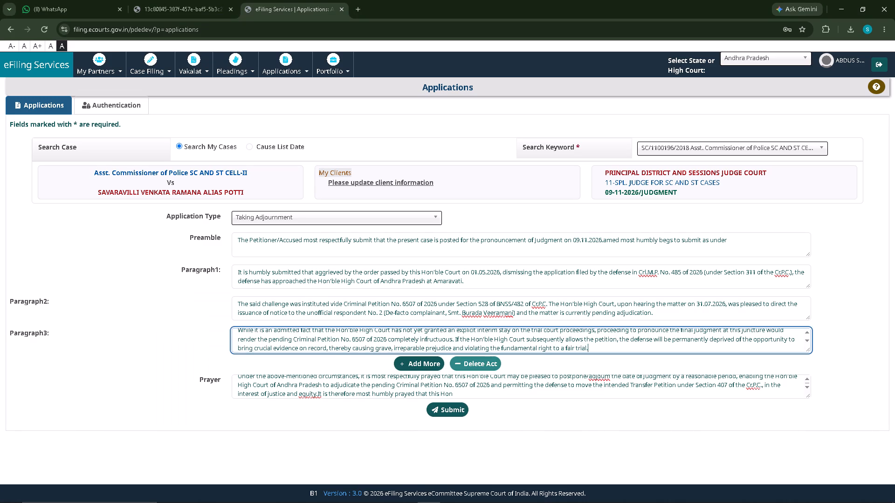
Copy the text of paragraph 5 from the Word petition into a newly added Paragraph4 field on the eFiling form.
{"action": "left_click", "coordinate": [402, 496]}
{"action": "left_click", "coordinate": [370, 442]}
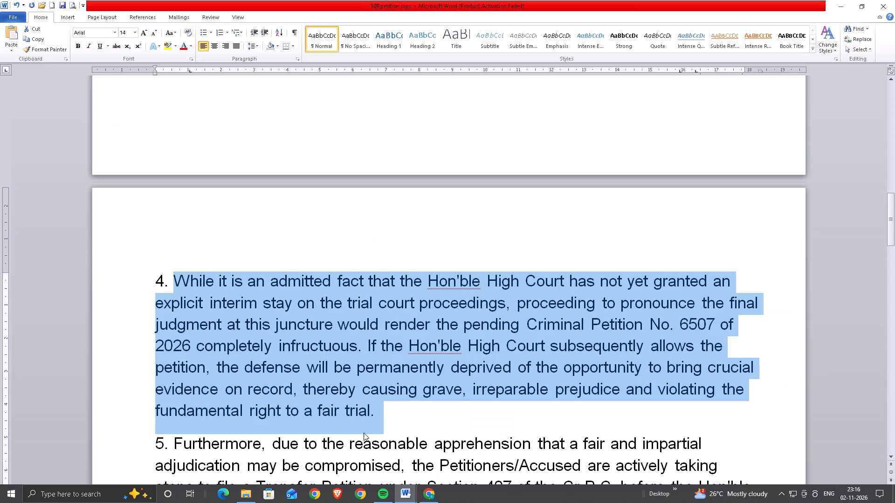
{"action": "scroll", "coordinate": [344, 419], "scroll_direction": "down", "scroll_amount": 4}
{"action": "left_click_drag", "start_coordinate": [173, 221], "coordinate": [256, 250]}
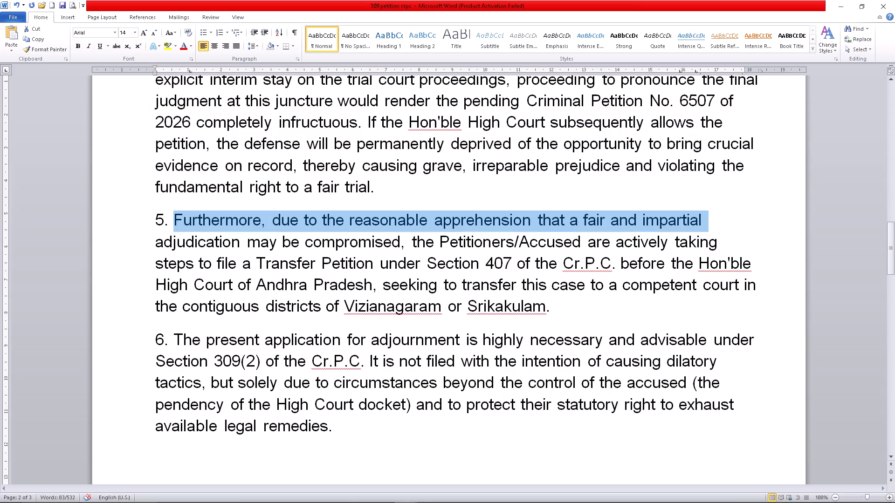
{"action": "left_click_drag", "start_coordinate": [256, 250], "coordinate": [555, 312]}
{"action": "right_click", "coordinate": [432, 258]}
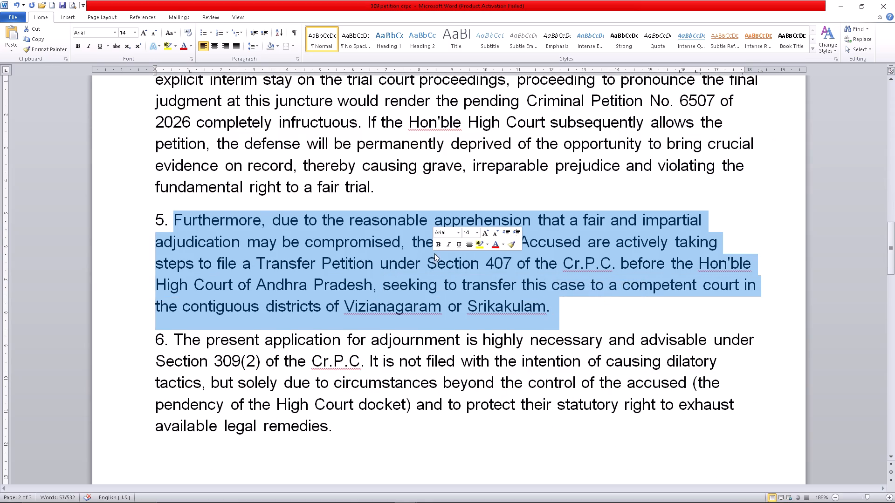
{"action": "left_click", "coordinate": [453, 272]}
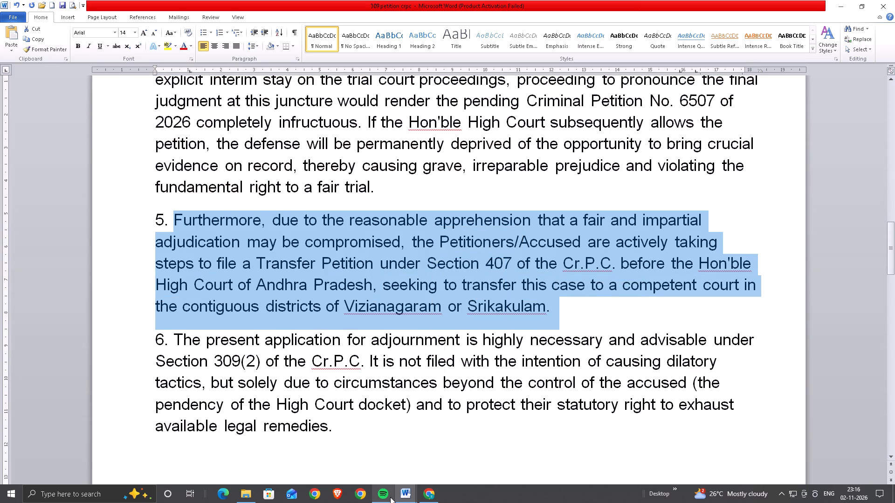
{"action": "left_click", "coordinate": [426, 490]}
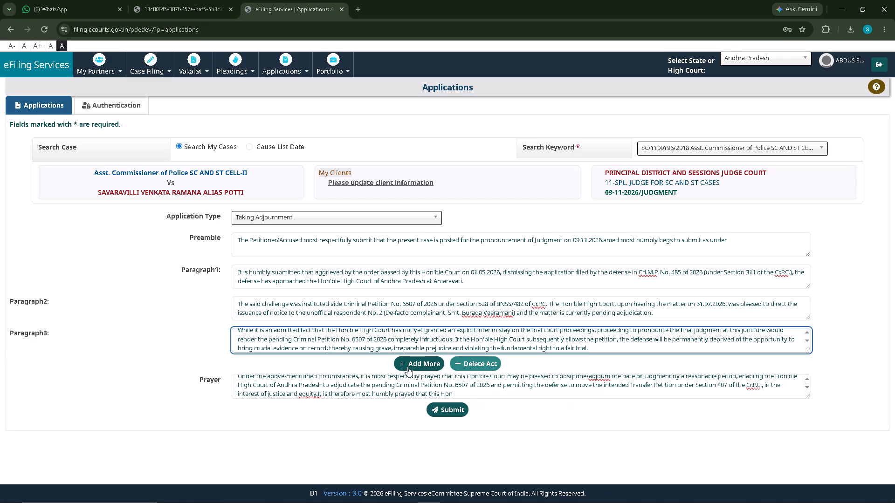
{"action": "left_click", "coordinate": [412, 363]}
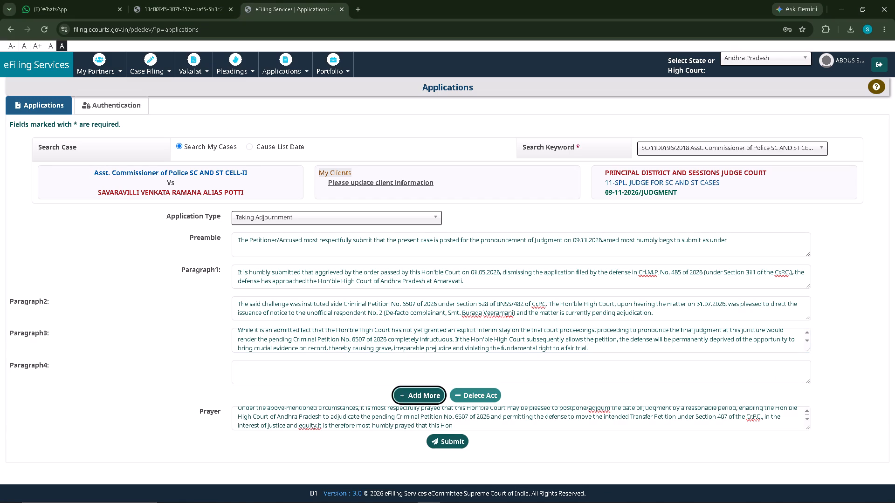
{"action": "left_click", "coordinate": [248, 369], "text": "ctrl"}
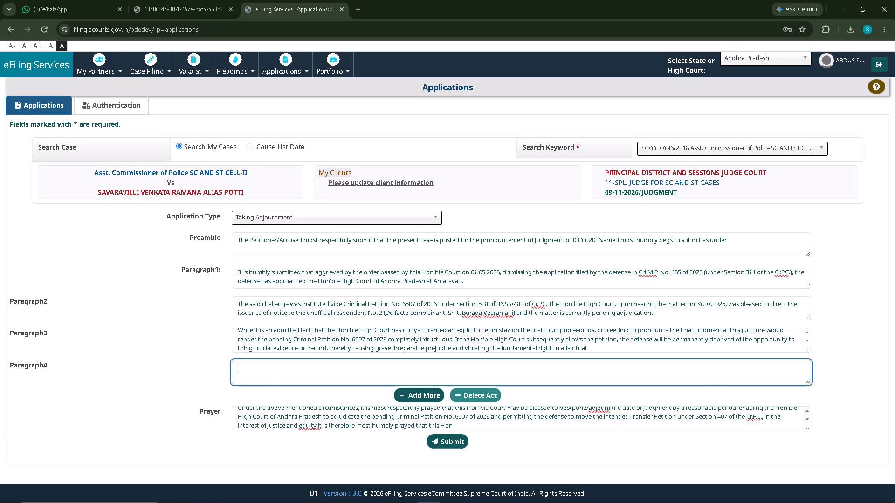
{"action": "key", "text": "ctrl+v"}
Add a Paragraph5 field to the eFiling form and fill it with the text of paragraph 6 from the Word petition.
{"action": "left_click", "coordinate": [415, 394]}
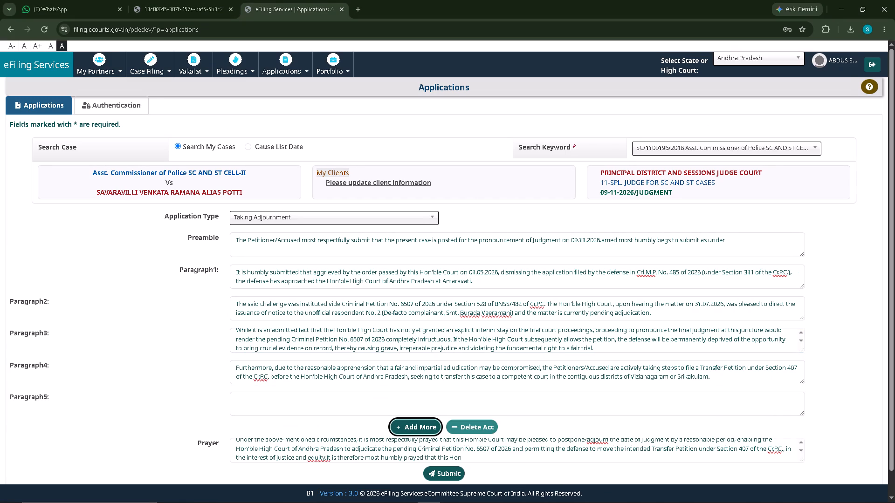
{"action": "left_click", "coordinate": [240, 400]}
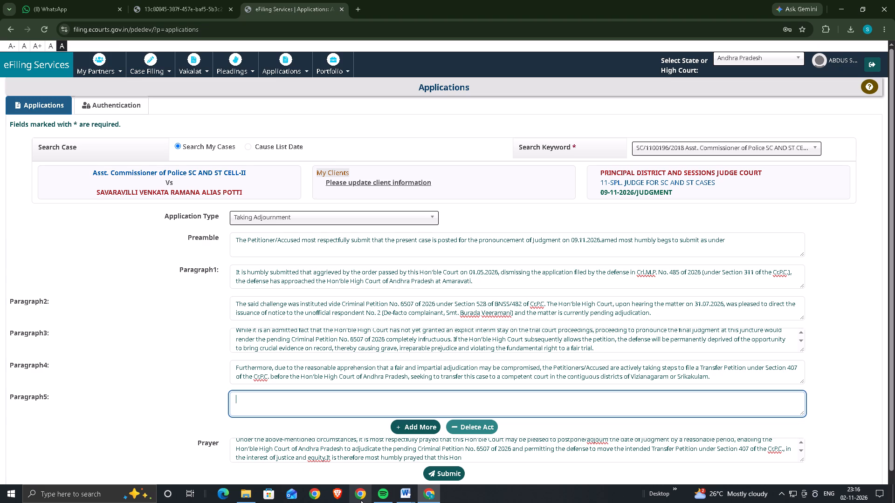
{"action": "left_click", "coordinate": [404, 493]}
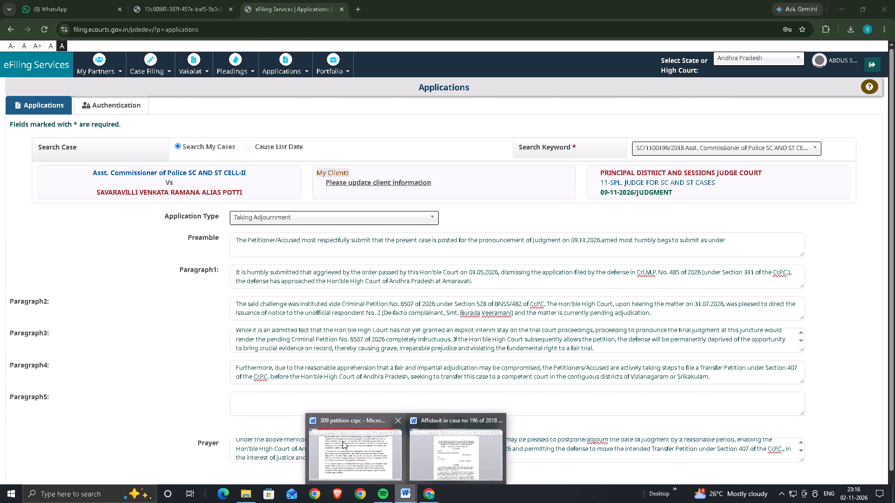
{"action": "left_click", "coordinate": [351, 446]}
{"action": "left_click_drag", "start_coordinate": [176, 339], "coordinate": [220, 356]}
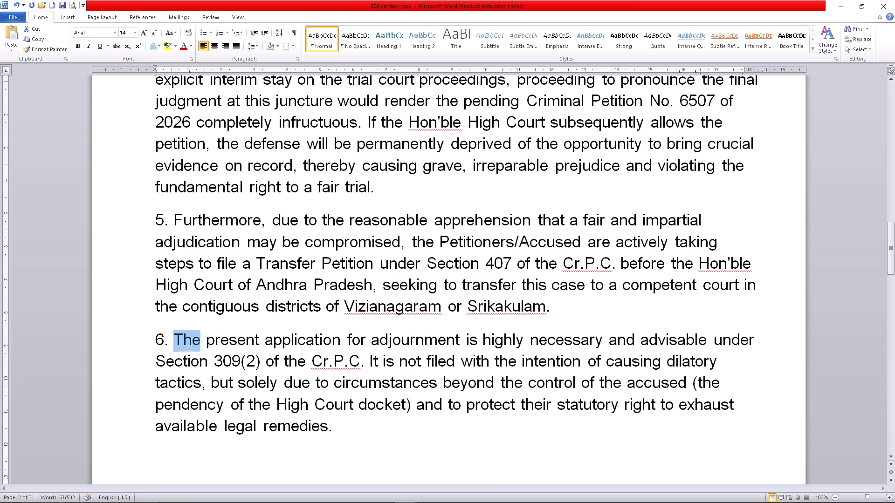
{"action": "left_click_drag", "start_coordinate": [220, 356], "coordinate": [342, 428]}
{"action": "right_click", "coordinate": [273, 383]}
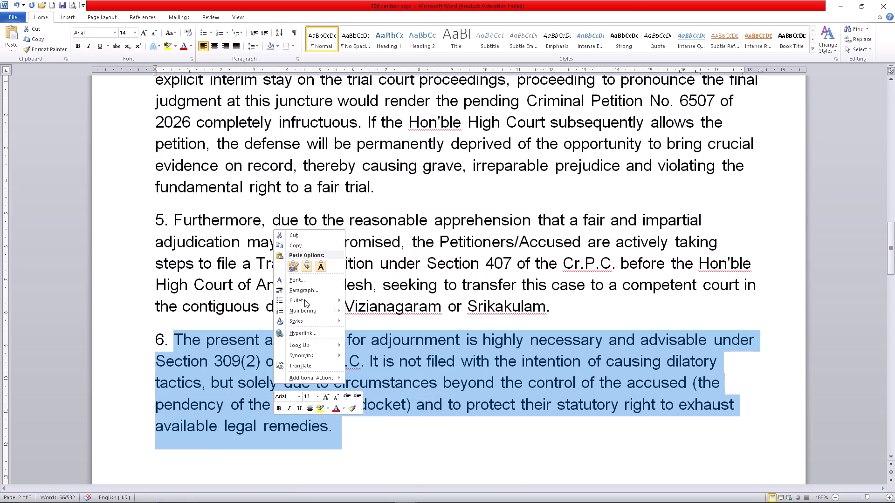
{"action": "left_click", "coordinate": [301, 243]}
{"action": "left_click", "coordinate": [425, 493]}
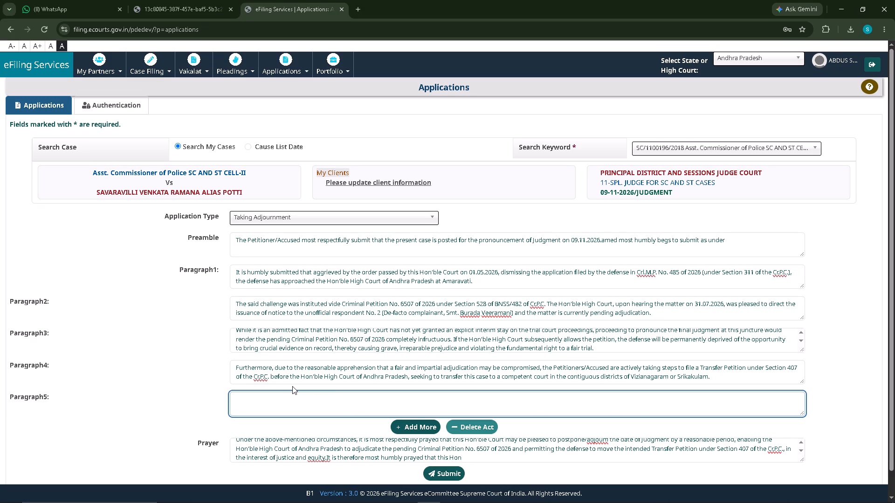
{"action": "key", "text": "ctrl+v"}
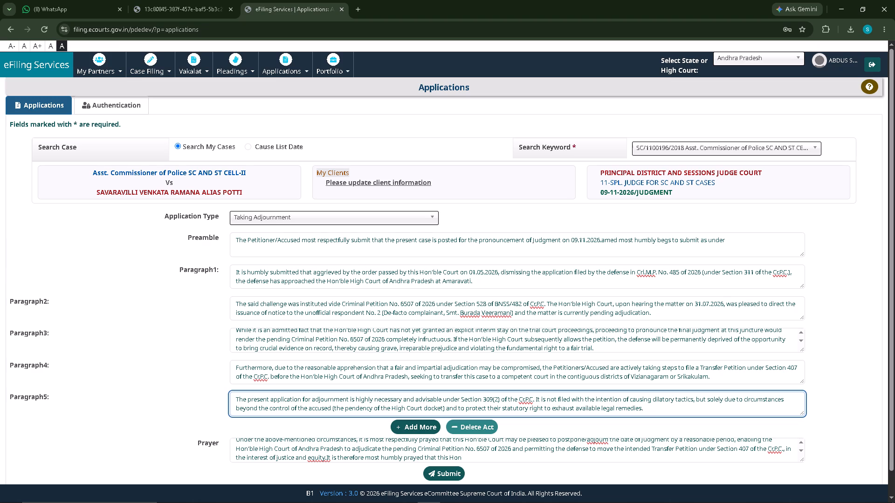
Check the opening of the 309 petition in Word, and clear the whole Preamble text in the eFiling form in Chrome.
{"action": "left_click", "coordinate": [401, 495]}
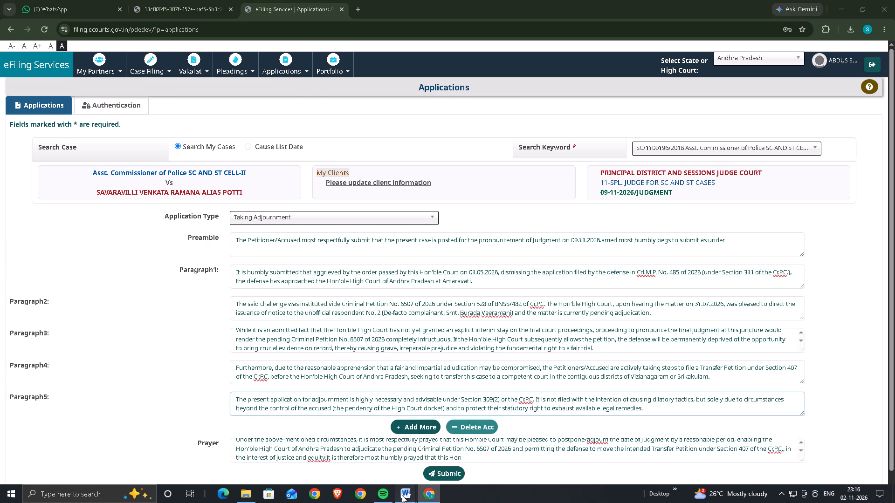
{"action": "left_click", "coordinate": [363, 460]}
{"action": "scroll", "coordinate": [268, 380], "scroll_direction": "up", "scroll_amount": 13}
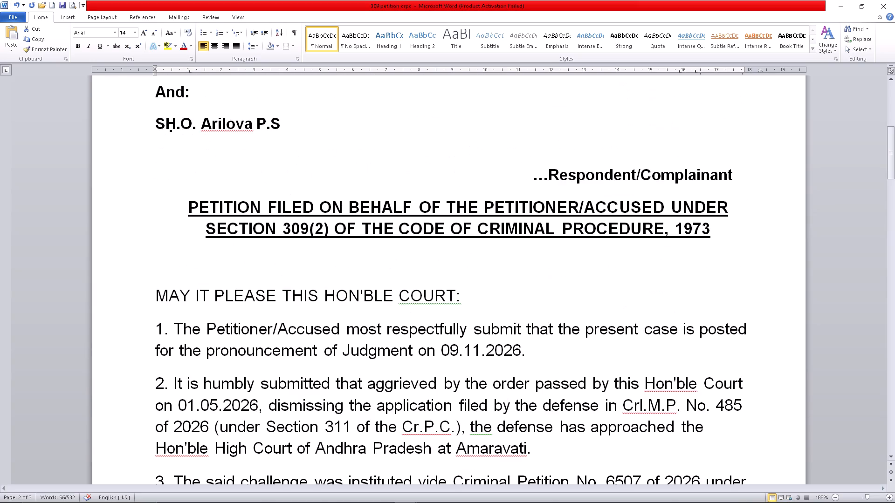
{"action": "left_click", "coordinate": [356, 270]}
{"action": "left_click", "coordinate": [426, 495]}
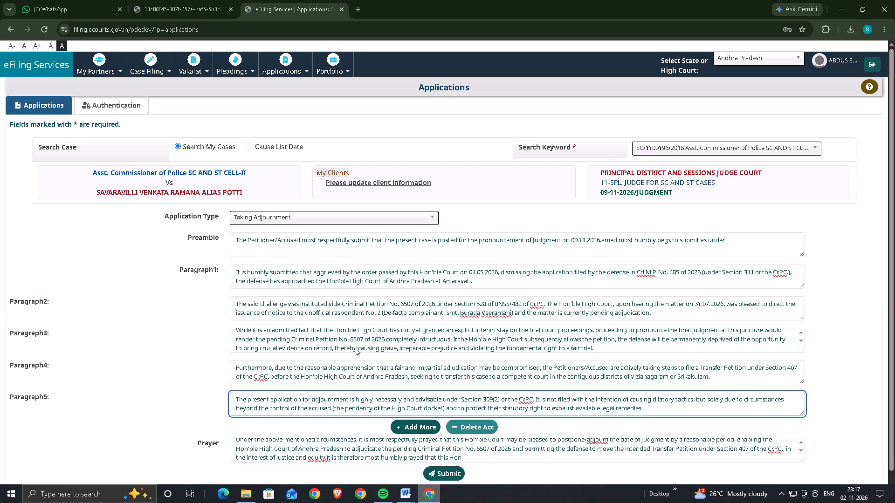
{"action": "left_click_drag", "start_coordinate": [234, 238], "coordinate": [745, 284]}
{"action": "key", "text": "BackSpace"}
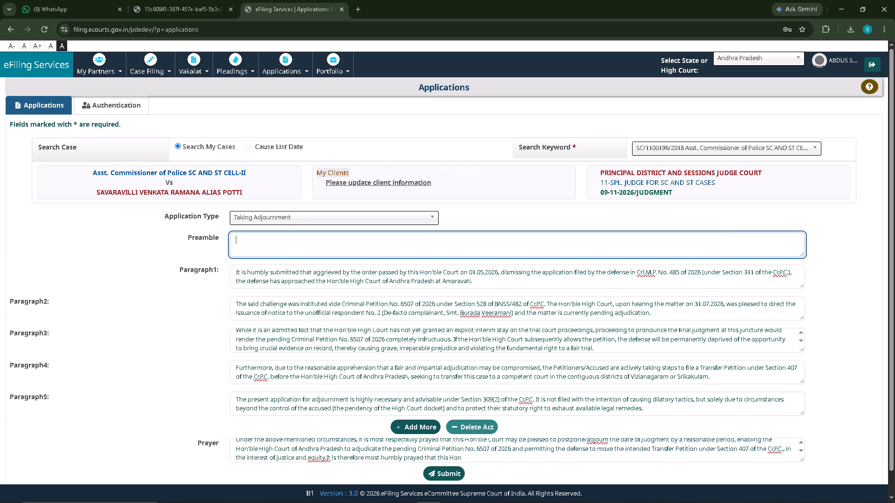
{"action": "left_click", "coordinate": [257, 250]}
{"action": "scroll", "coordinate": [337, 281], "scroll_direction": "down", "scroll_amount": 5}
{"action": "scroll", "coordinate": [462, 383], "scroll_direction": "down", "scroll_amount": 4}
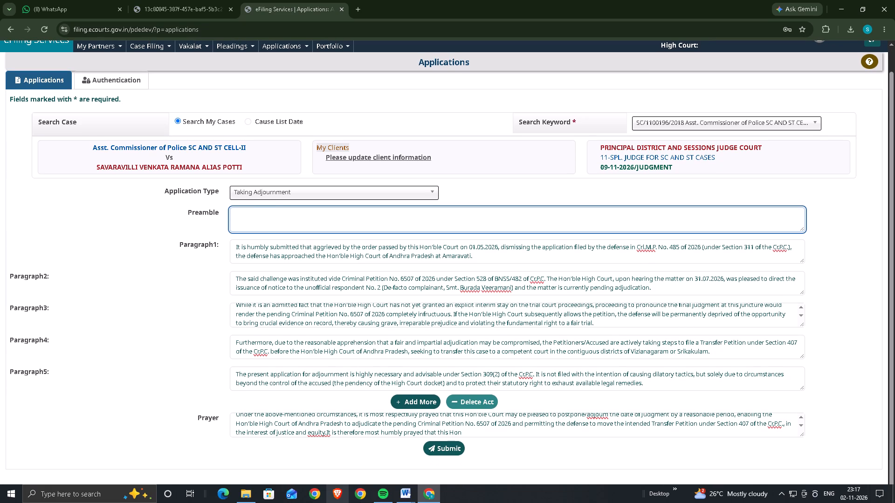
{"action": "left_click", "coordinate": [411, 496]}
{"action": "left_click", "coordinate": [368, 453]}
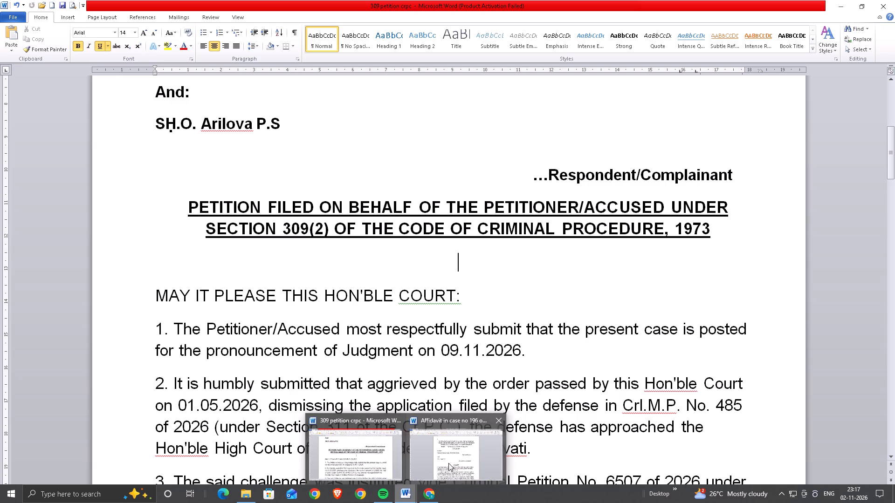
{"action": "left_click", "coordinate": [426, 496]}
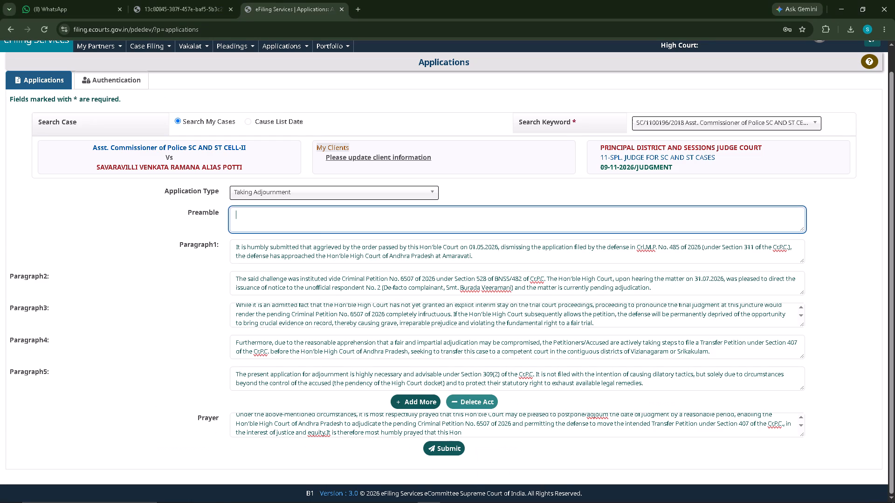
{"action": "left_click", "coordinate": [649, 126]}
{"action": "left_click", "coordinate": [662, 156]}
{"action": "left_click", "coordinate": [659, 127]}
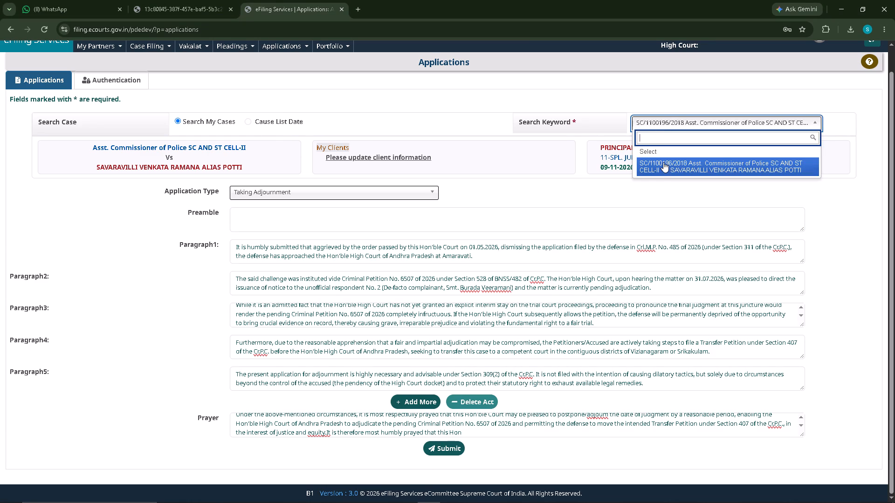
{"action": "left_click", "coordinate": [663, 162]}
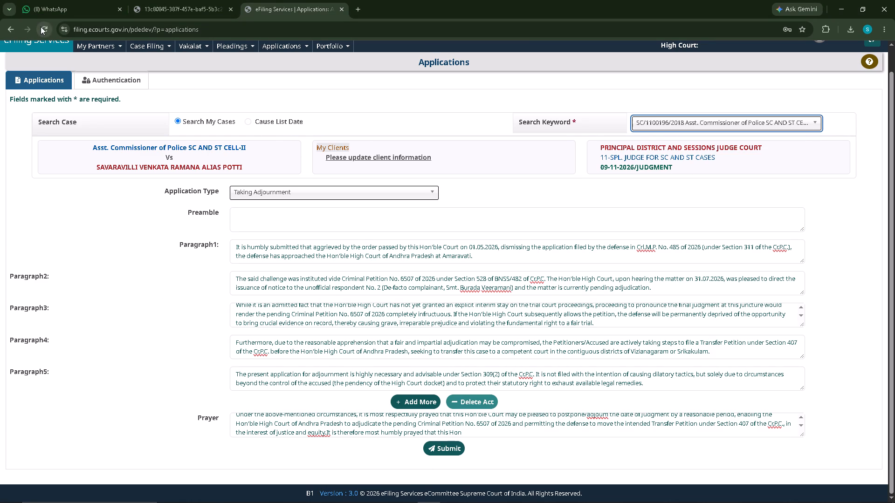
{"action": "left_click", "coordinate": [41, 27]}
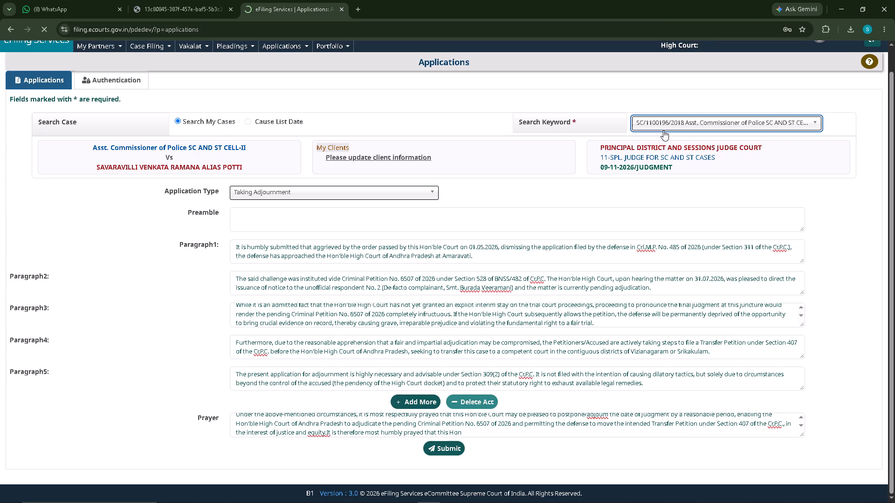
{"action": "left_click", "coordinate": [650, 150]}
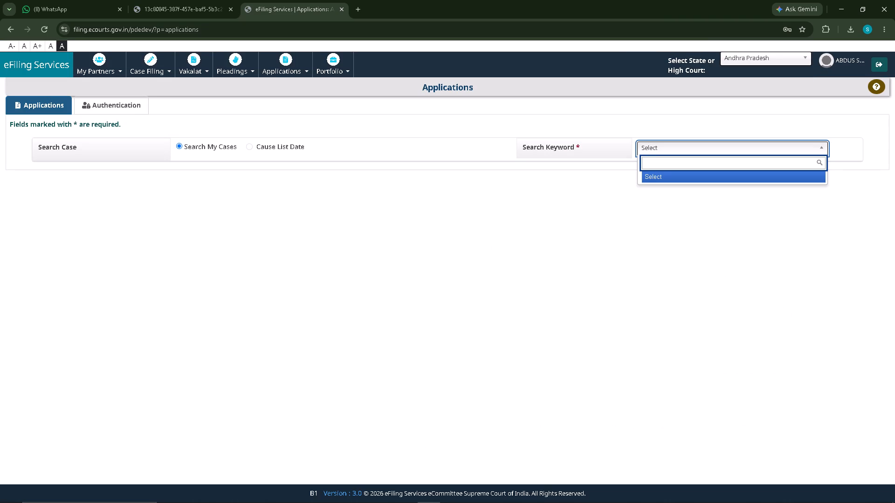
{"action": "key", "text": "s"}
{"action": "key", "text": "c"}
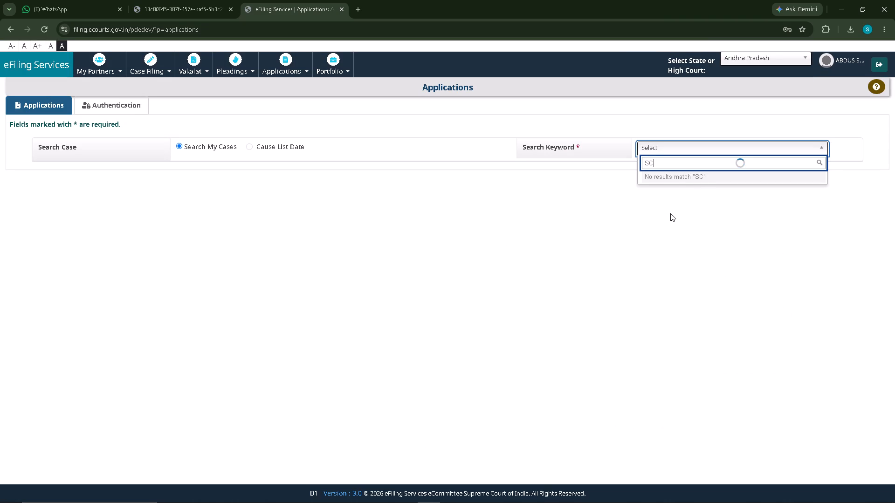
{"action": "key", "text": "space"}
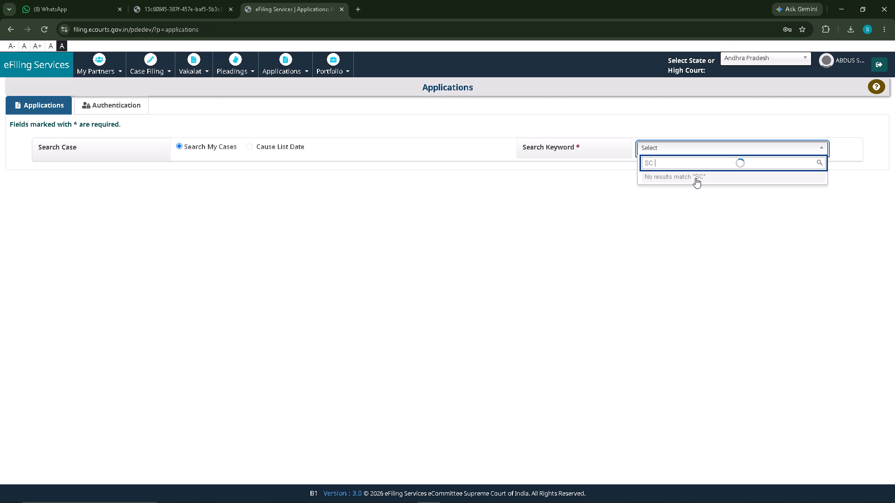
{"action": "left_click", "coordinate": [691, 184]}
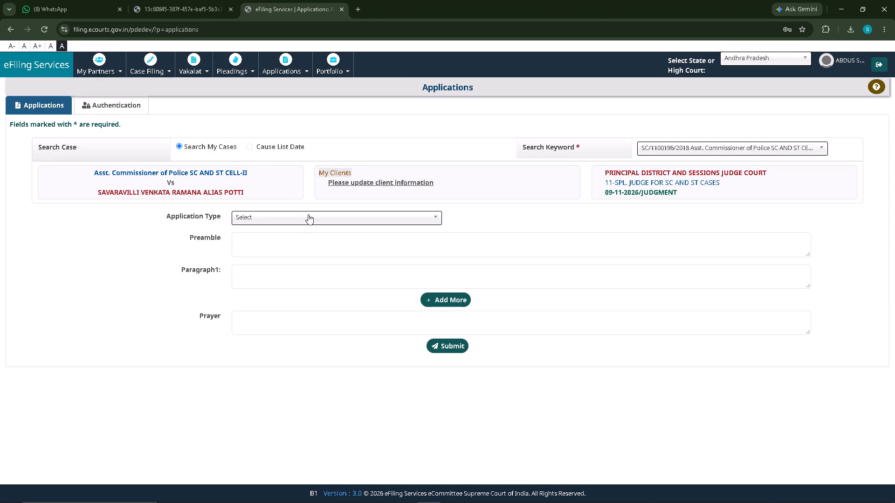
Set the application type to Taking Adjournment.
{"action": "left_click", "coordinate": [306, 219]}
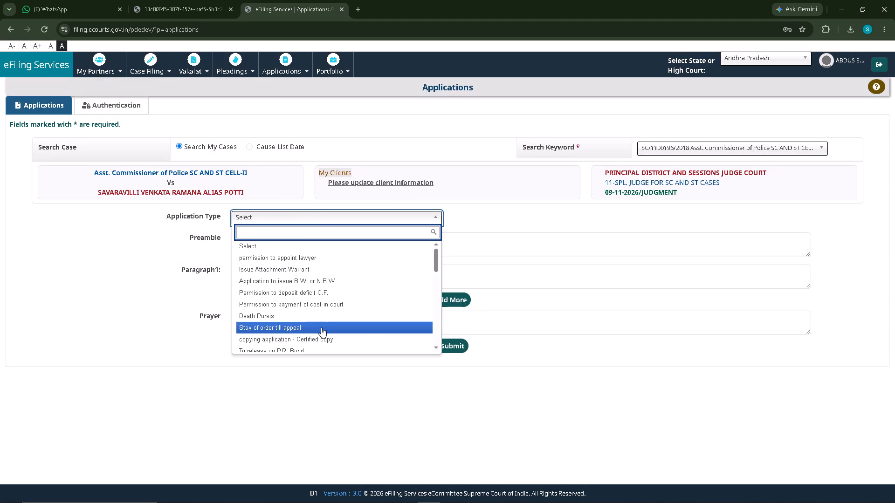
{"action": "scroll", "coordinate": [318, 320], "scroll_direction": "down", "scroll_amount": 1}
{"action": "left_click", "coordinate": [310, 344]}
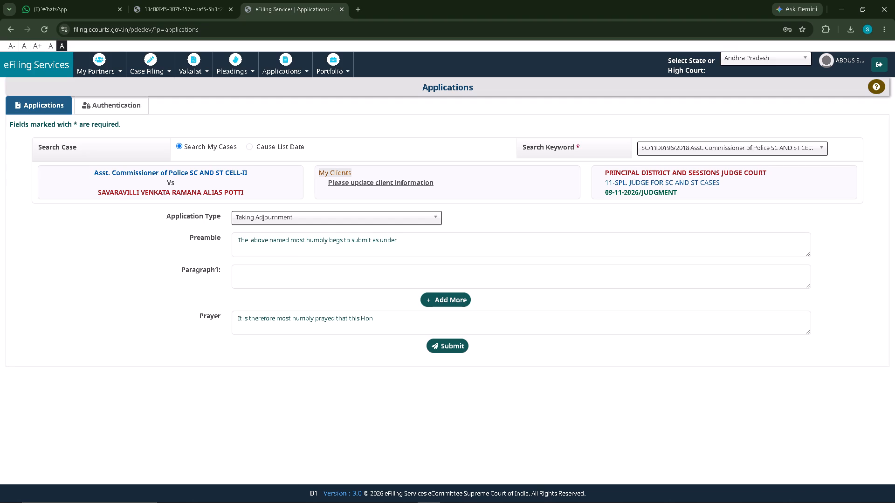
Copy the line "MAY IT PLEASE THIS HON'BLE COURT:" from the 309 petition in Word into the eFiling form's Preamble.
{"action": "left_click", "coordinate": [409, 500]}
{"action": "left_click", "coordinate": [376, 455]}
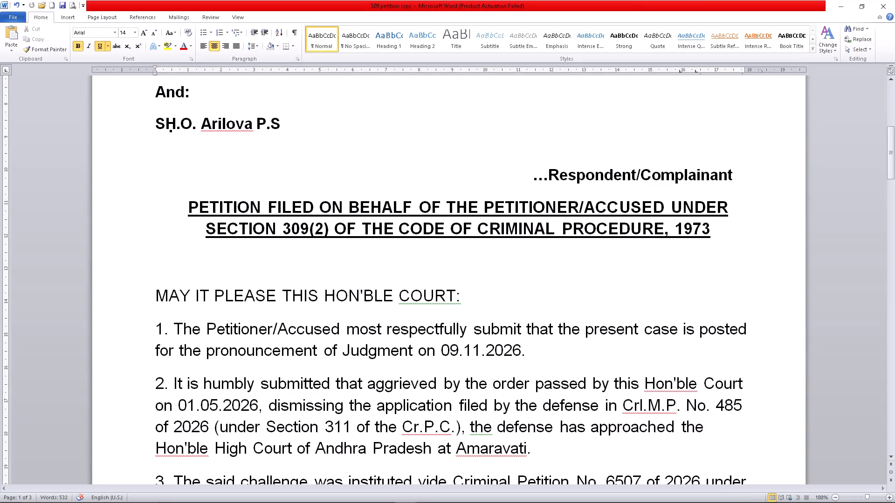
{"action": "left_click_drag", "start_coordinate": [156, 293], "coordinate": [467, 293]}
{"action": "right_click", "coordinate": [434, 293]}
{"action": "left_click", "coordinate": [454, 310]}
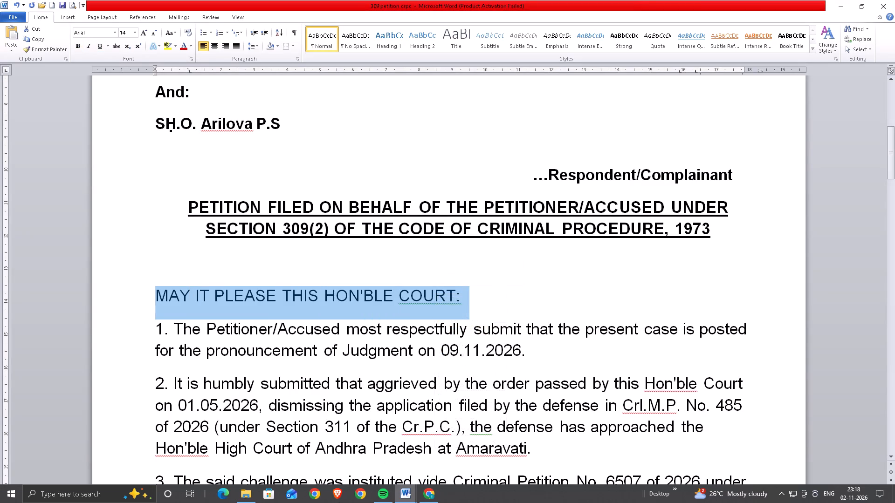
{"action": "left_click", "coordinate": [409, 495]}
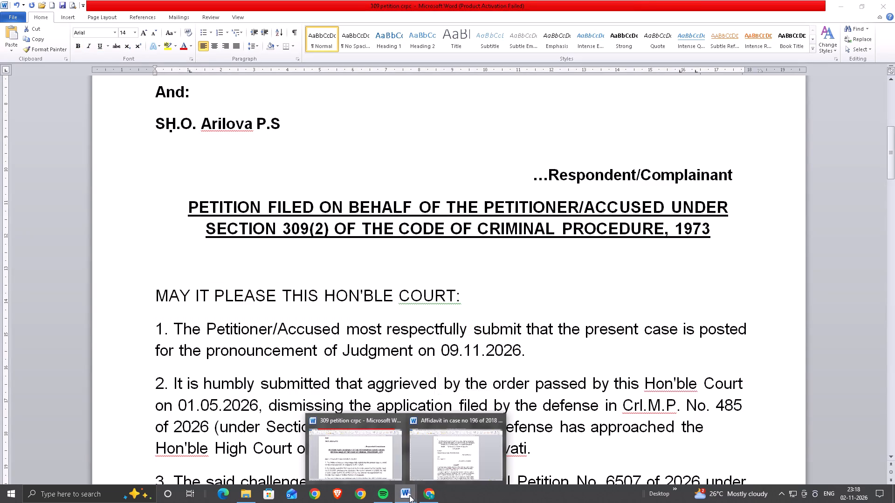
{"action": "left_click", "coordinate": [427, 496]}
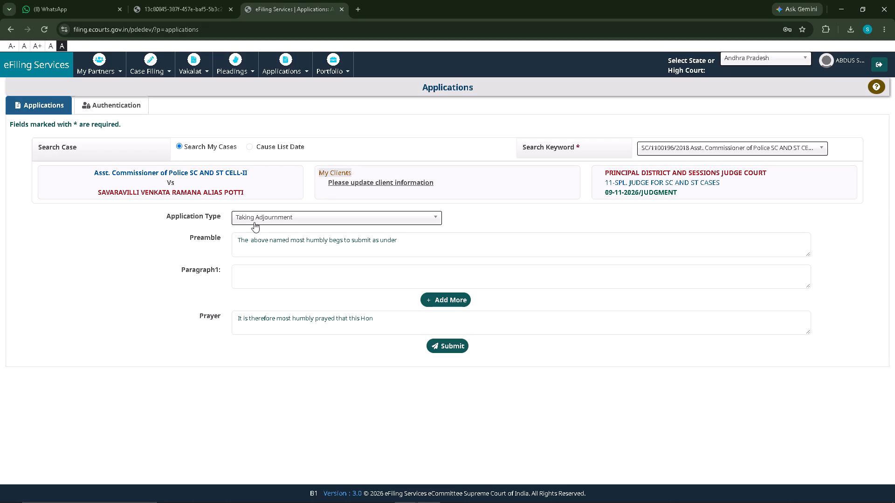
{"action": "left_click", "coordinate": [243, 239]}
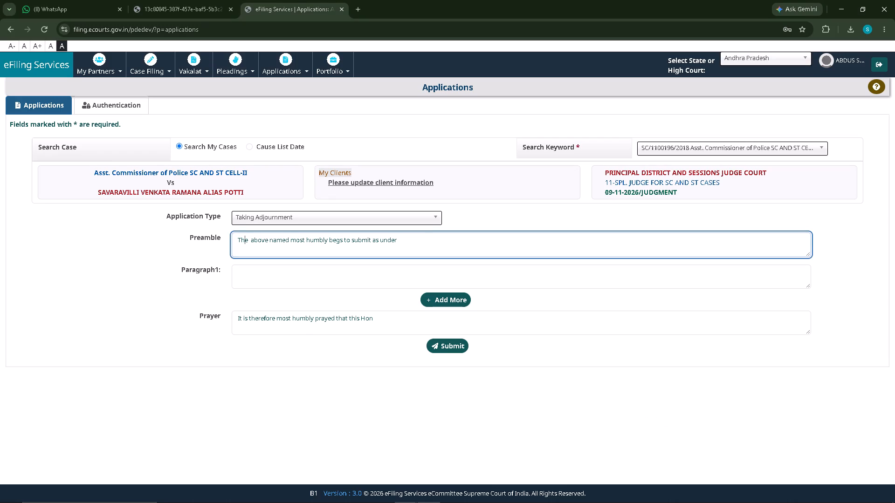
{"action": "key", "text": "ctrl+v"}
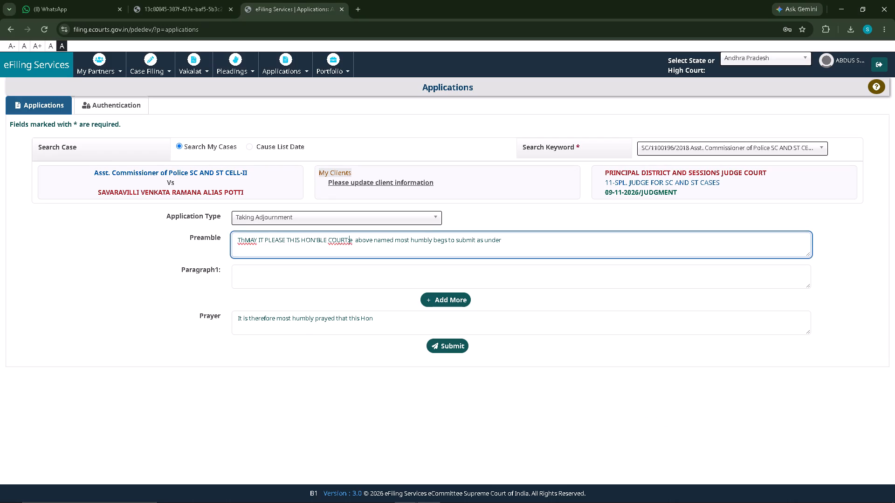
Remove the leftover default wording around the pasted line so the Preamble reads only "MAY IT PLEASE THIS HON'BLE COURT:".
{"action": "left_click", "coordinate": [244, 241]}
{"action": "key", "text": "BackSpace"}
{"action": "key", "text": "BackSpace"}
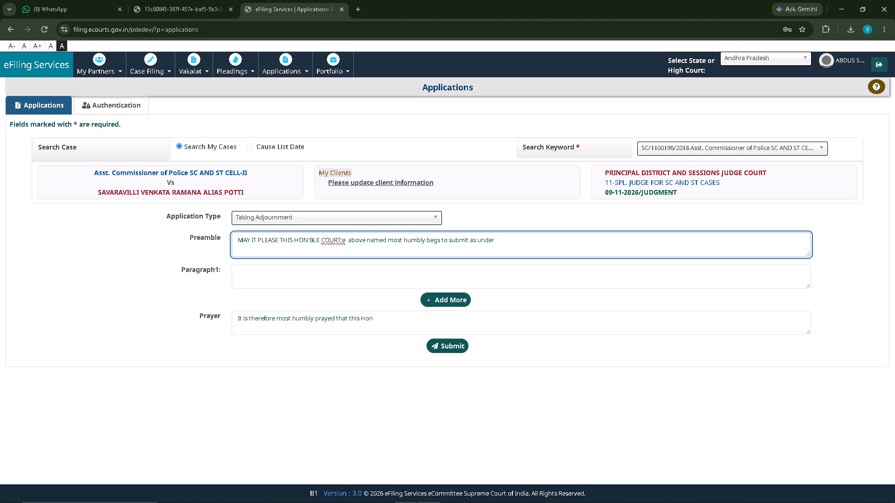
{"action": "left_click_drag", "start_coordinate": [341, 240], "coordinate": [372, 245]}
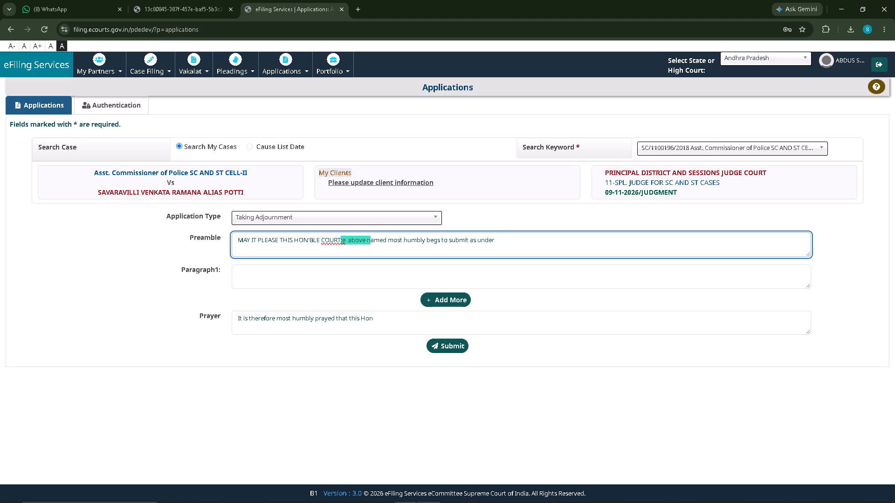
{"action": "left_click_drag", "start_coordinate": [372, 245], "coordinate": [515, 248]}
{"action": "key", "text": "BackSpace"}
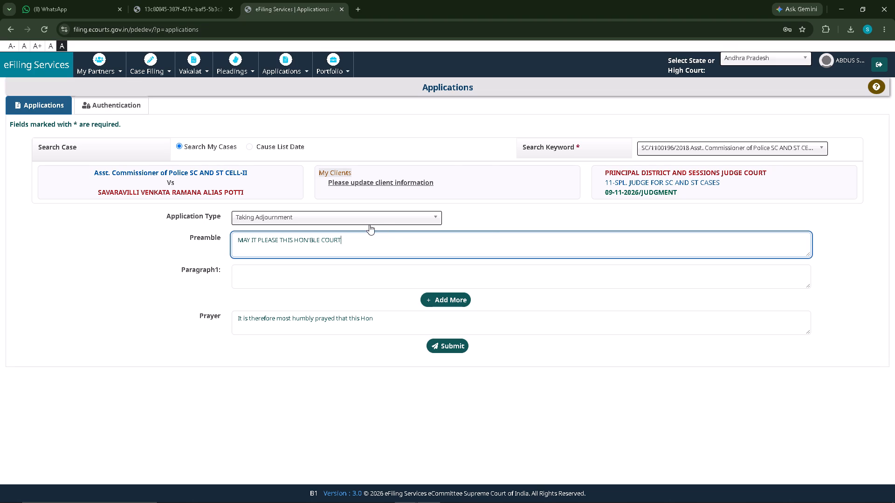
{"action": "key", "text": "shift+colon"}
Copy the text of point 1, without its number, from the 309 petition in Word into the eFiling form's Paragraph1.
{"action": "left_click", "coordinate": [280, 271]}
{"action": "left_click", "coordinate": [405, 493]}
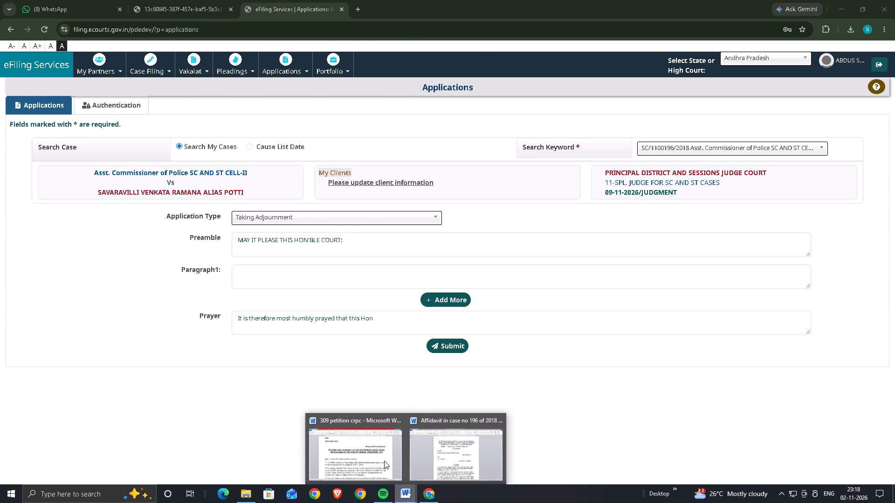
{"action": "left_click", "coordinate": [352, 461]}
{"action": "left_click_drag", "start_coordinate": [178, 329], "coordinate": [464, 355]}
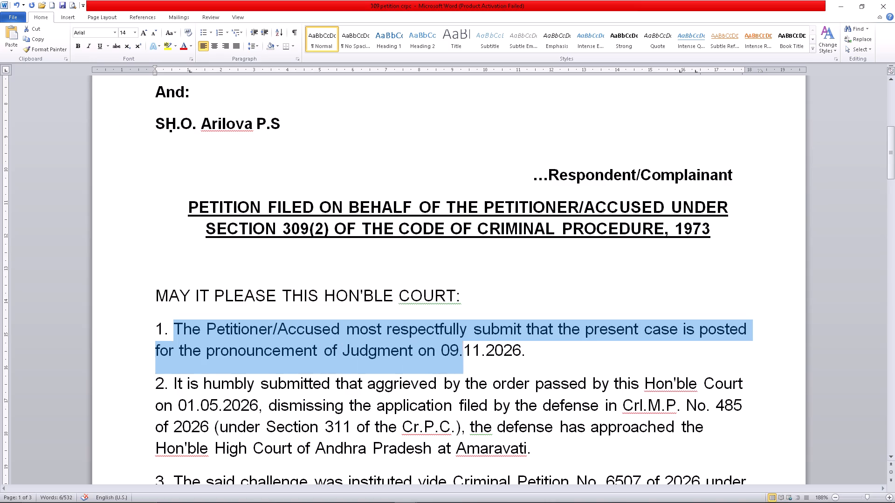
{"action": "left_click_drag", "start_coordinate": [464, 355], "coordinate": [530, 356]}
{"action": "right_click", "coordinate": [450, 338]}
{"action": "left_click", "coordinate": [464, 351]}
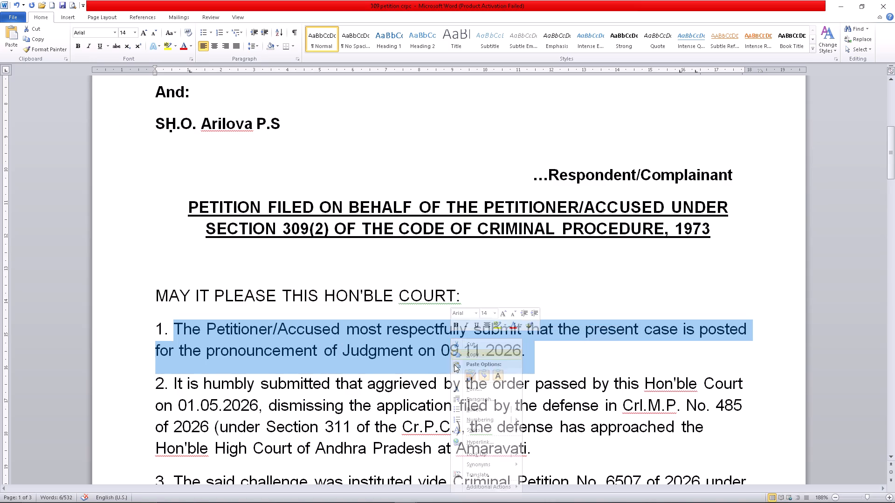
{"action": "left_click", "coordinate": [411, 491]}
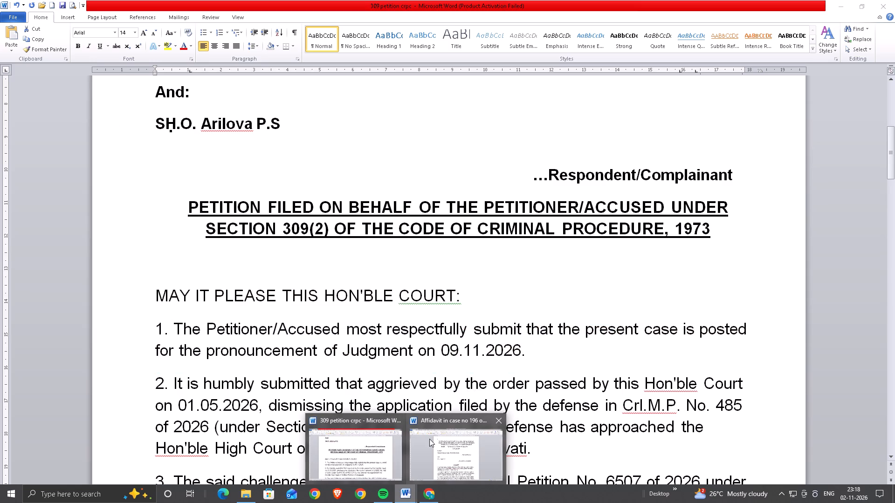
{"action": "left_click", "coordinate": [427, 487]}
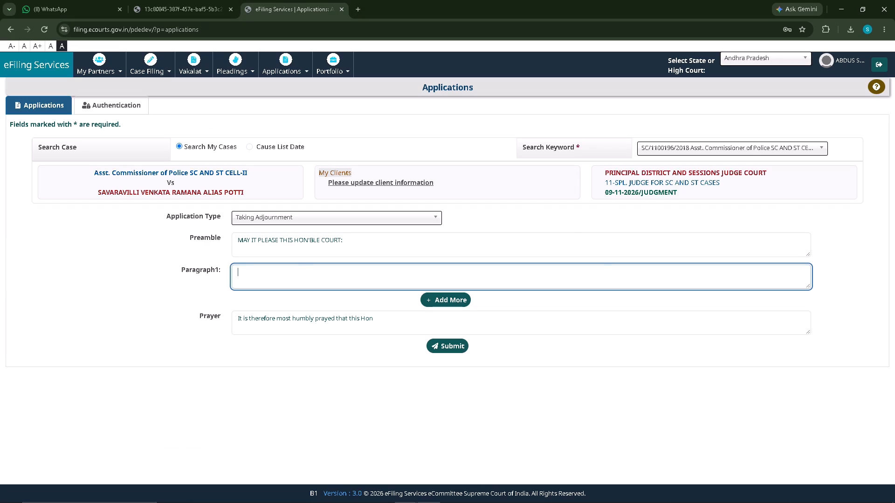
{"action": "key", "text": "ctrl+v"}
Add a Paragraph2 field to the eFiling form and fill it with the text of point 2 from the Word petition.
{"action": "left_click", "coordinate": [435, 298]}
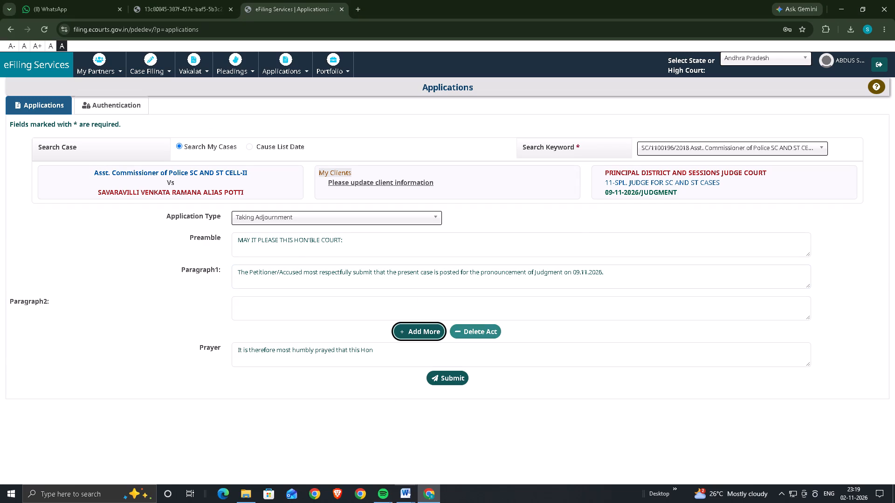
{"action": "left_click", "coordinate": [399, 495]}
{"action": "left_click", "coordinate": [334, 456]}
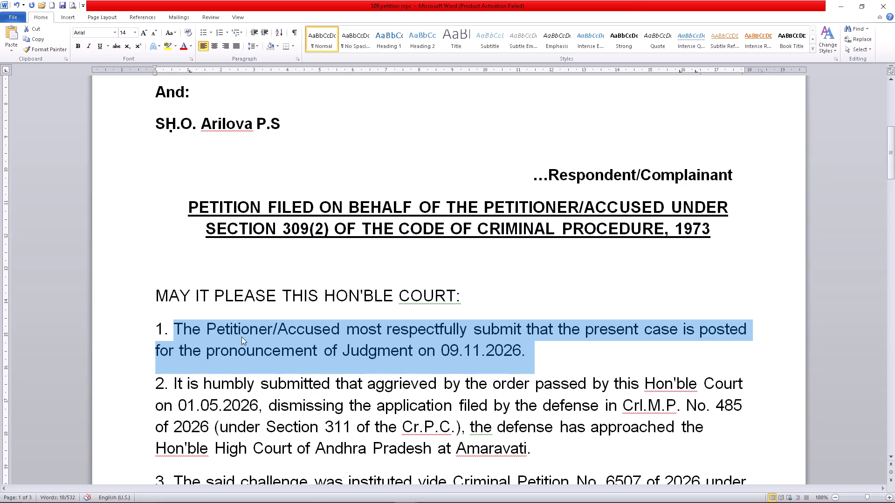
{"action": "scroll", "coordinate": [241, 340], "scroll_direction": "down", "scroll_amount": 4}
{"action": "left_click_drag", "start_coordinate": [173, 167], "coordinate": [397, 219]}
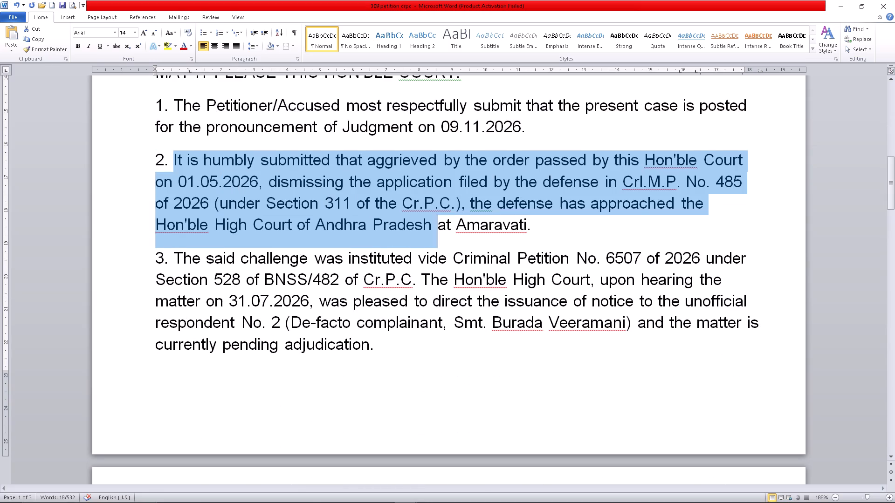
{"action": "left_click_drag", "start_coordinate": [397, 219], "coordinate": [534, 226]}
{"action": "right_click", "coordinate": [425, 182]}
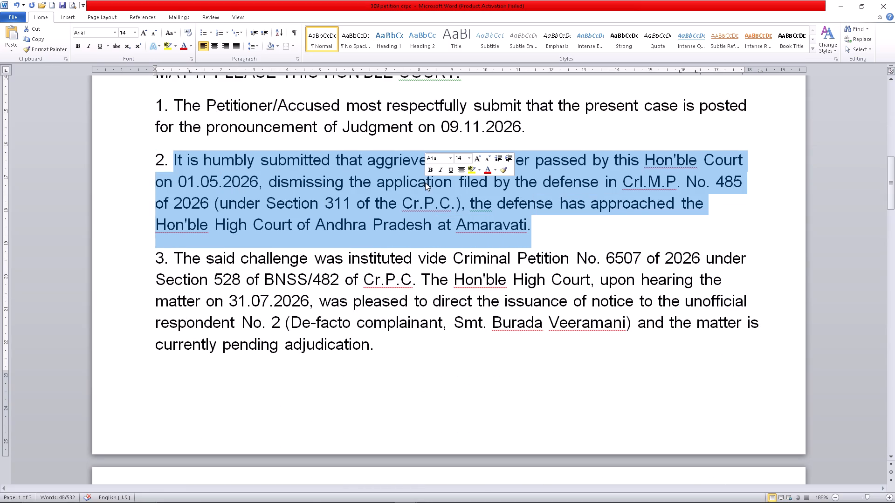
{"action": "left_click", "coordinate": [449, 203]}
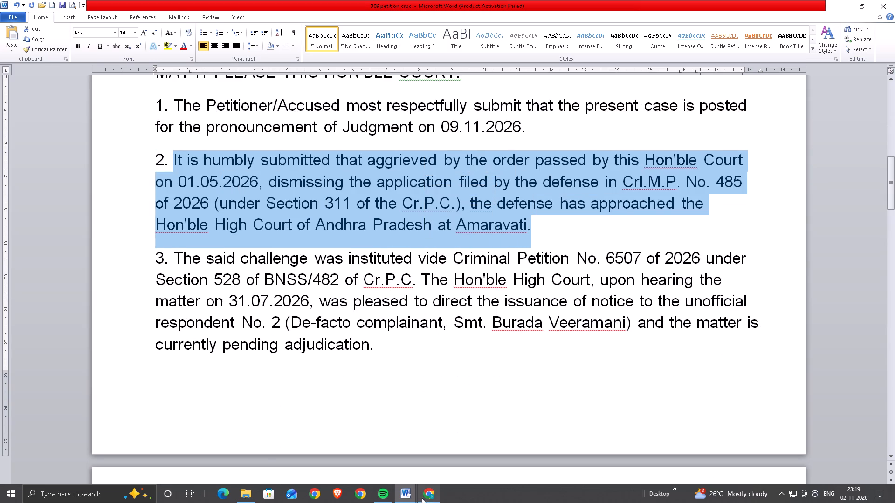
{"action": "left_click", "coordinate": [434, 493]}
{"action": "left_click", "coordinate": [261, 300]}
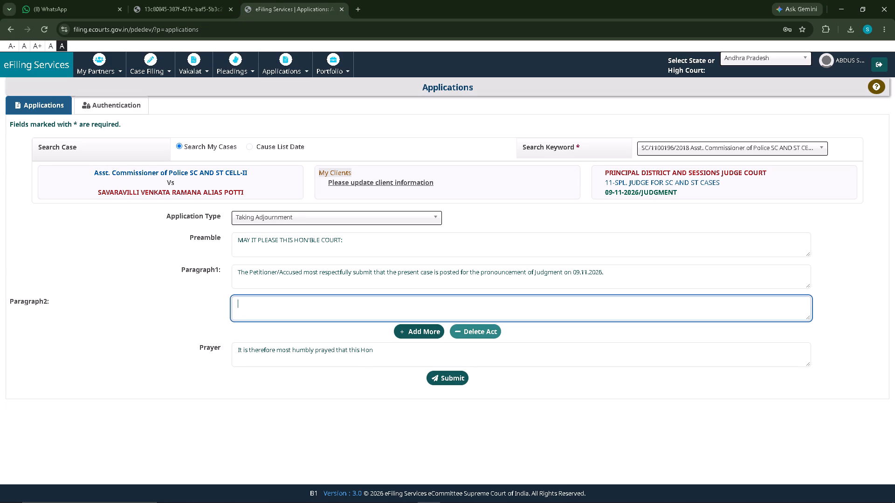
{"action": "key", "text": "ctrl+v"}
{"action": "left_click", "coordinate": [410, 329]}
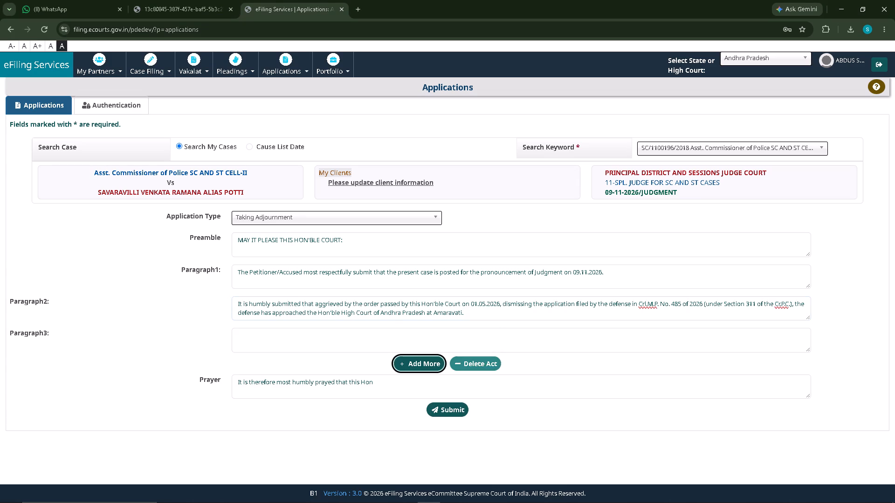
{"action": "left_click", "coordinate": [281, 344]}
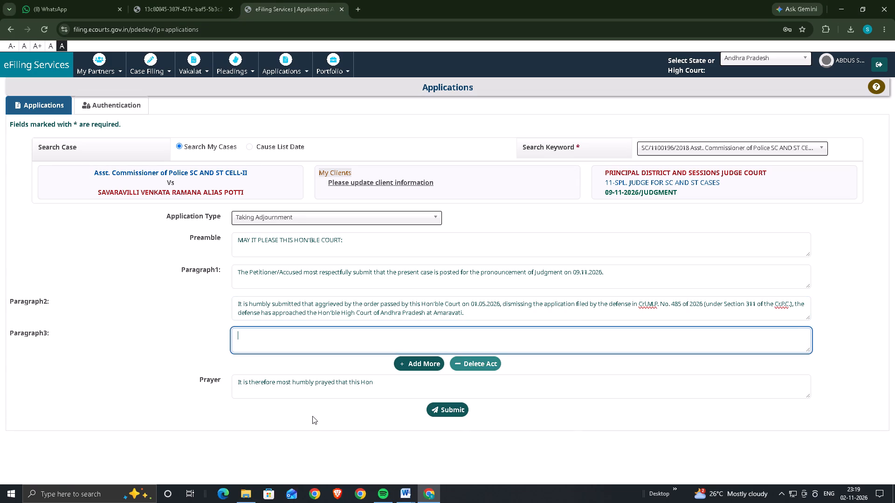
{"action": "left_click", "coordinate": [413, 496]}
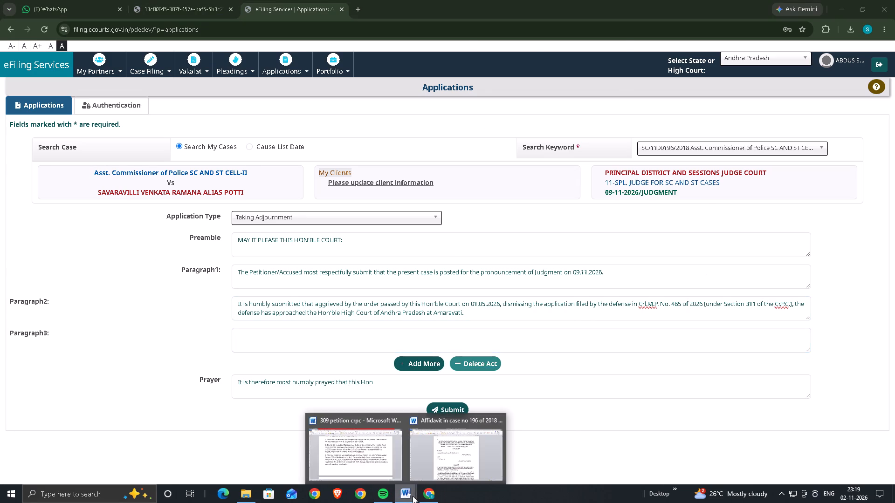
{"action": "left_click", "coordinate": [361, 463]}
{"action": "left_click_drag", "start_coordinate": [173, 262], "coordinate": [287, 304]}
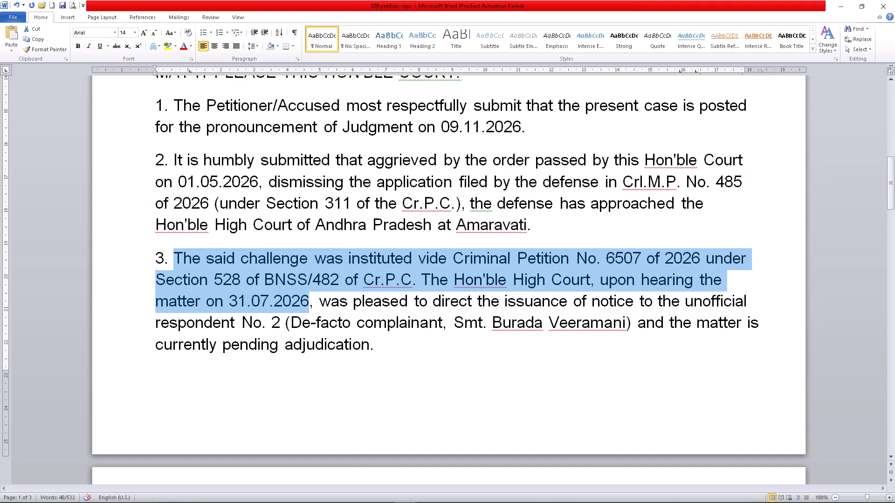
{"action": "left_click_drag", "start_coordinate": [287, 304], "coordinate": [378, 347]}
{"action": "right_click", "coordinate": [301, 299]}
{"action": "left_click", "coordinate": [322, 317]}
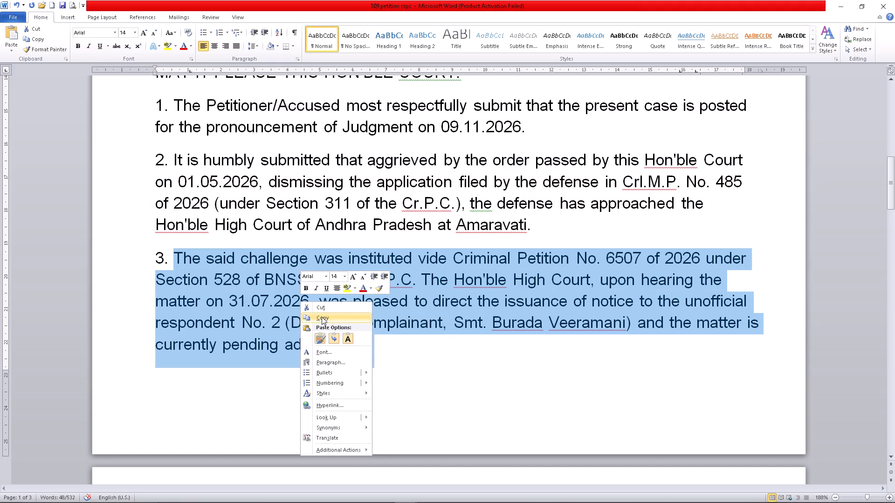
{"action": "left_click", "coordinate": [424, 492]}
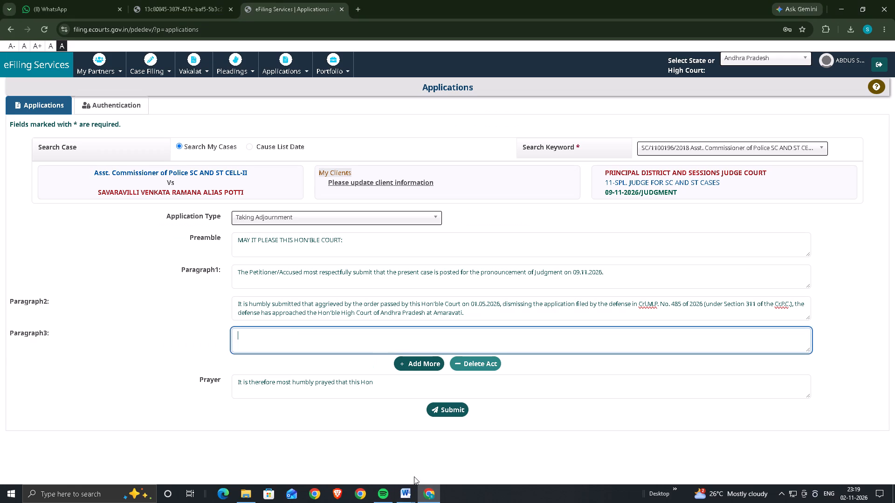
{"action": "key", "text": "ctrl+v"}
Add a Paragraph4 field and fill it with point 4 of the Word petition, starting "While it is an admitted fact".
{"action": "left_click", "coordinate": [420, 362]}
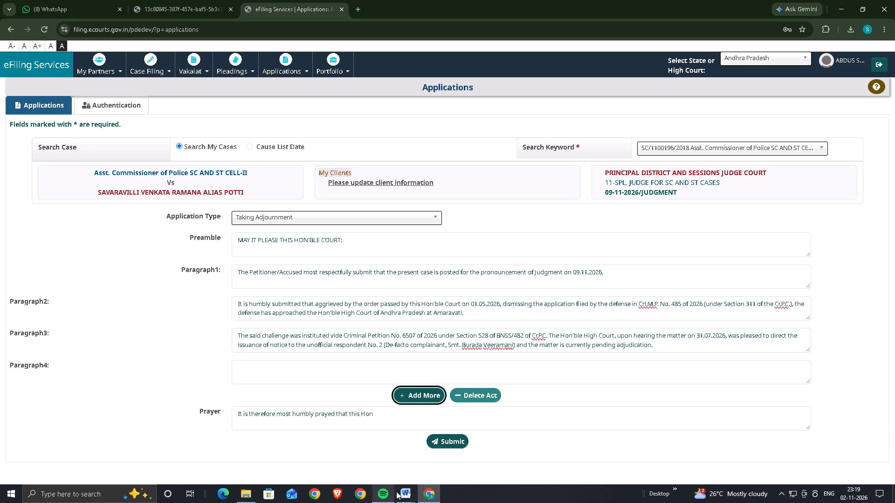
{"action": "left_click", "coordinate": [401, 491]}
{"action": "left_click", "coordinate": [381, 460]}
{"action": "scroll", "coordinate": [193, 326], "scroll_direction": "down", "scroll_amount": 4}
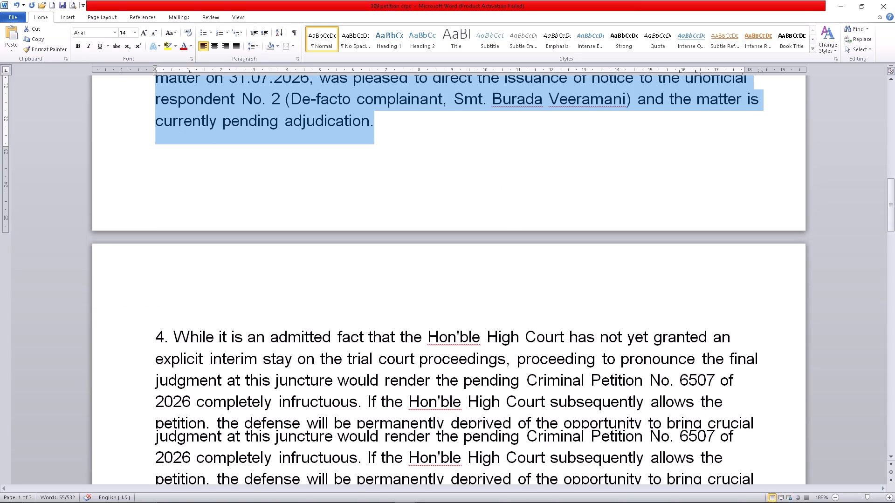
{"action": "left_click_drag", "start_coordinate": [173, 337], "coordinate": [377, 468]}
{"action": "right_click", "coordinate": [335, 430]}
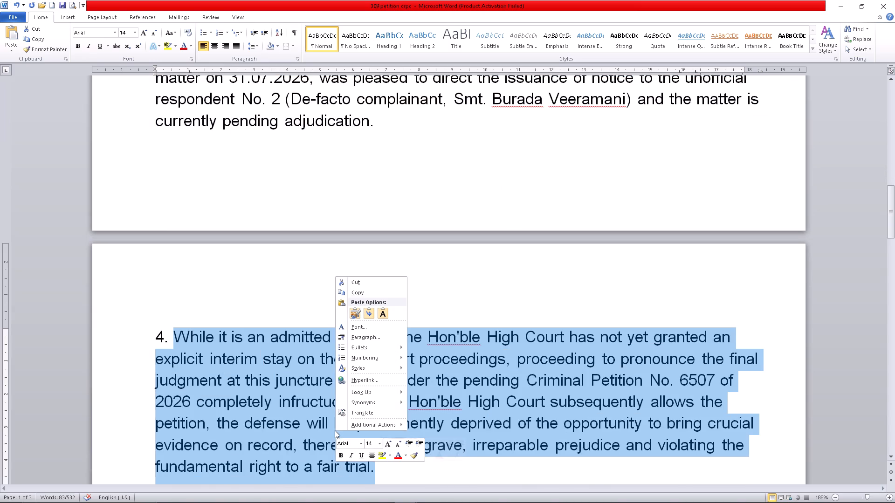
{"action": "left_click", "coordinate": [383, 295]}
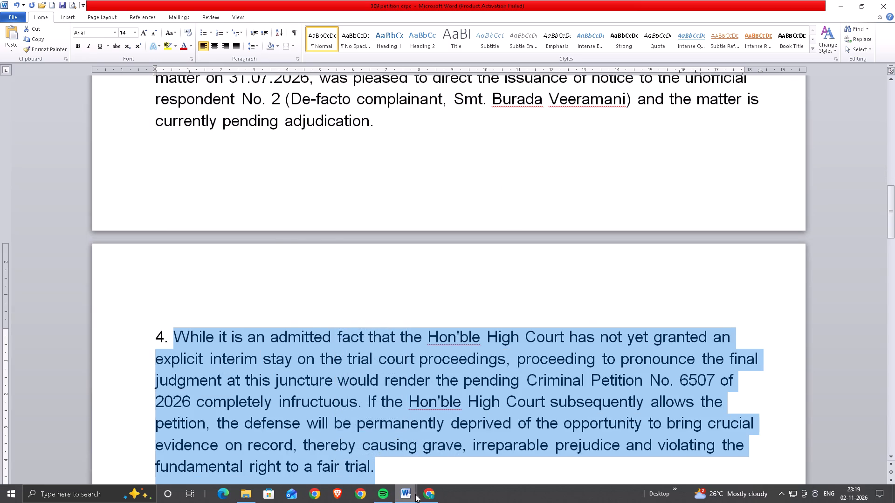
{"action": "left_click", "coordinate": [439, 494]}
{"action": "left_click", "coordinate": [265, 368]}
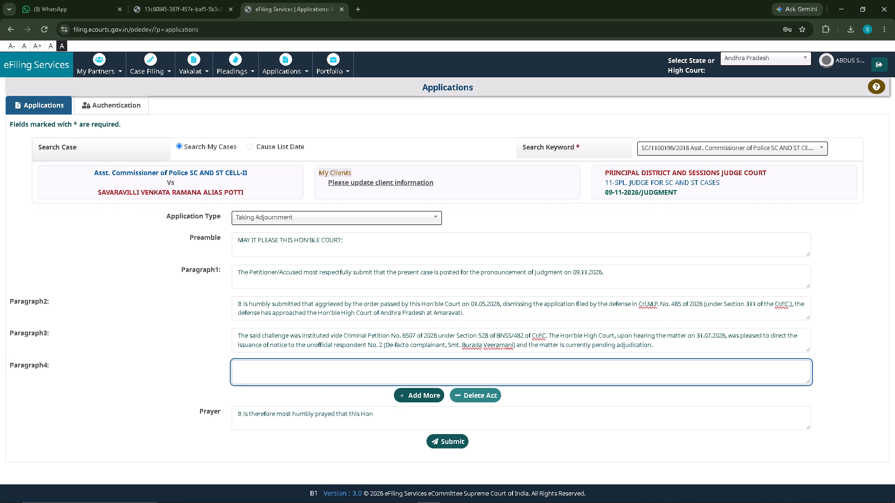
{"action": "key", "text": "ctrl+v"}
Add a Paragraph5 field and fill it with point 5 of the Word petition, about the Transfer Petition under Section 407.
{"action": "left_click", "coordinate": [413, 392]}
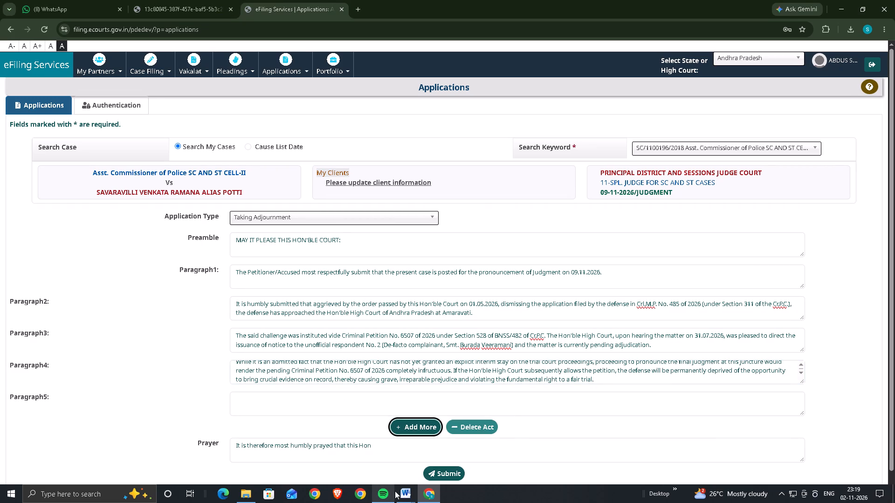
{"action": "left_click", "coordinate": [403, 489]}
{"action": "left_click", "coordinate": [356, 456]}
{"action": "scroll", "coordinate": [231, 348], "scroll_direction": "down", "scroll_amount": 5}
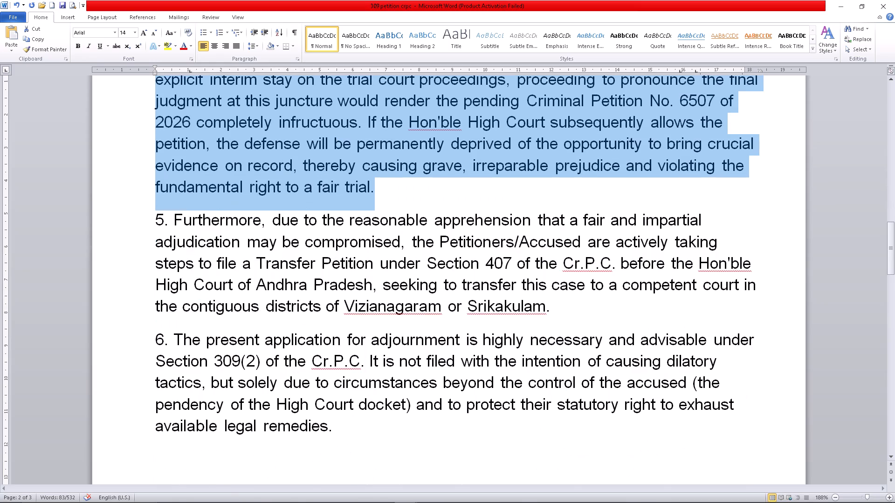
{"action": "left_click_drag", "start_coordinate": [175, 221], "coordinate": [556, 313]}
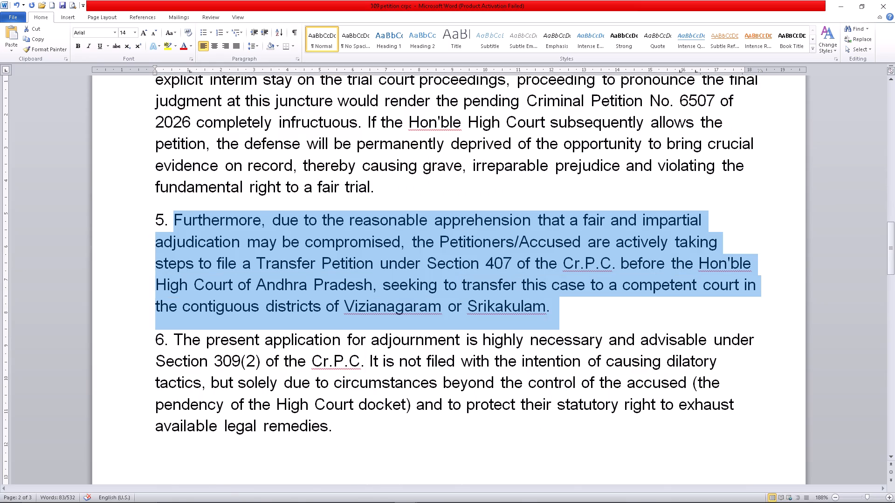
{"action": "left_click_drag", "start_coordinate": [556, 313], "coordinate": [560, 313]}
{"action": "right_click", "coordinate": [420, 255]}
{"action": "left_click", "coordinate": [438, 270]}
{"action": "left_click", "coordinate": [426, 491]}
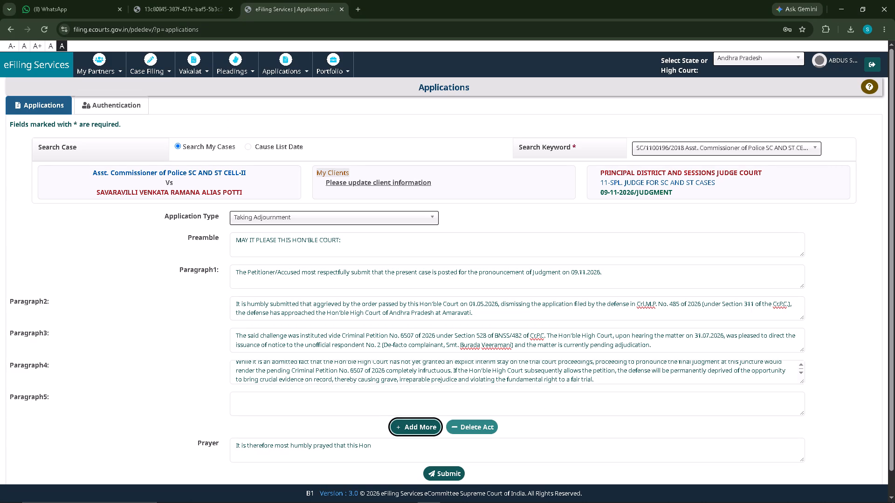
{"action": "left_click", "coordinate": [256, 400]}
{"action": "key", "text": "ctrl+v"}
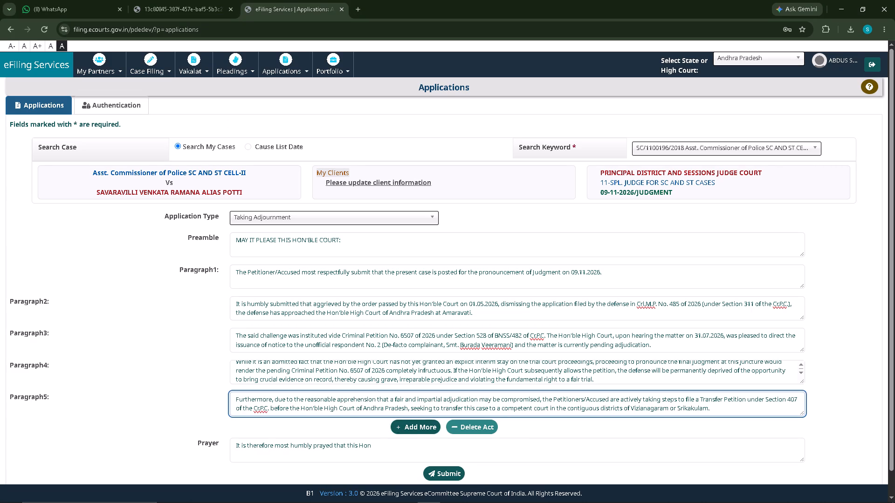
Add a Paragraph6 field and fill it with point 6 of the Word petition, starting "The present application for adjournment".
{"action": "left_click", "coordinate": [413, 424]}
{"action": "scroll", "coordinate": [340, 392], "scroll_direction": "down", "scroll_amount": 4}
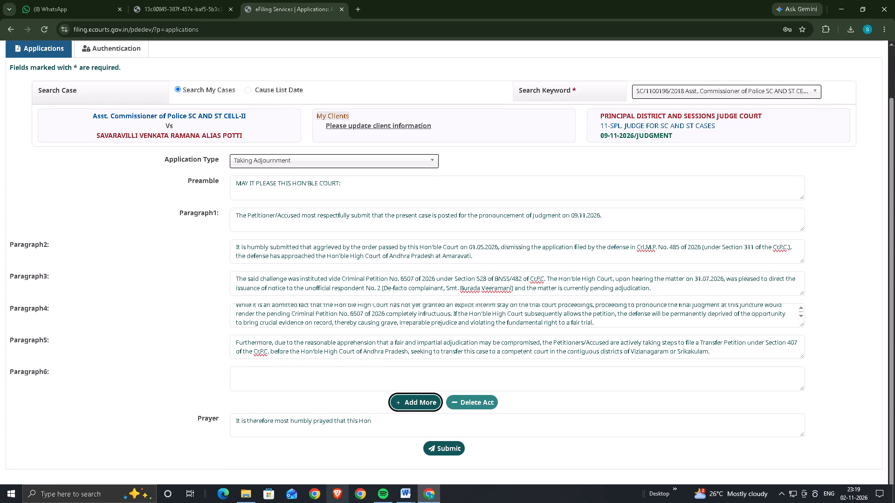
{"action": "left_click", "coordinate": [247, 376]}
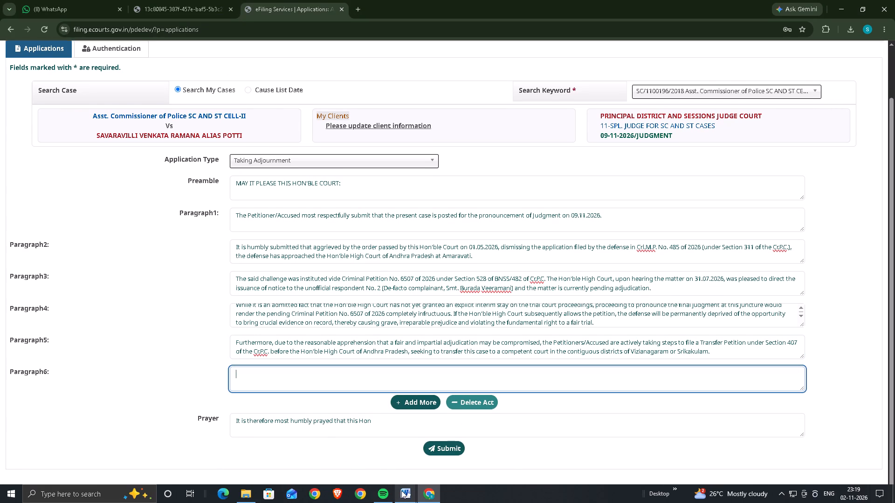
{"action": "left_click", "coordinate": [401, 490]}
{"action": "left_click", "coordinate": [368, 455]}
{"action": "scroll", "coordinate": [331, 421], "scroll_direction": "down", "scroll_amount": 6}
{"action": "scroll", "coordinate": [158, 230], "scroll_direction": "up", "scroll_amount": 3}
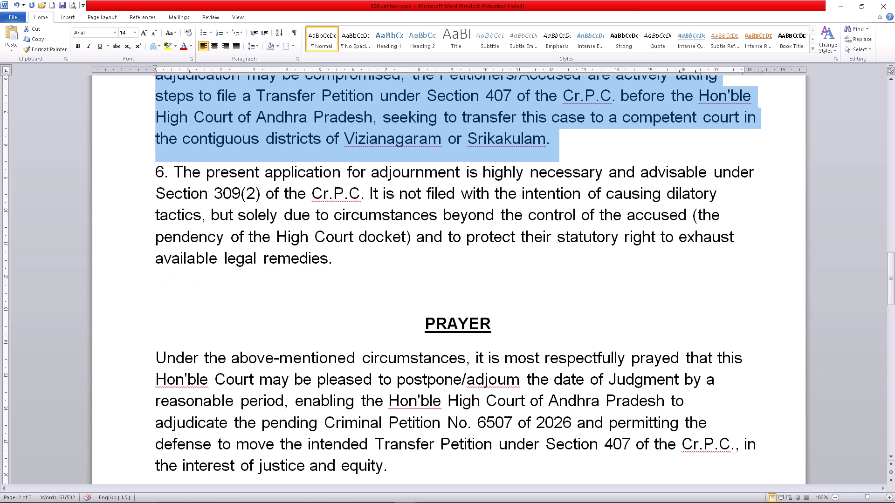
{"action": "left_click_drag", "start_coordinate": [172, 170], "coordinate": [340, 263]}
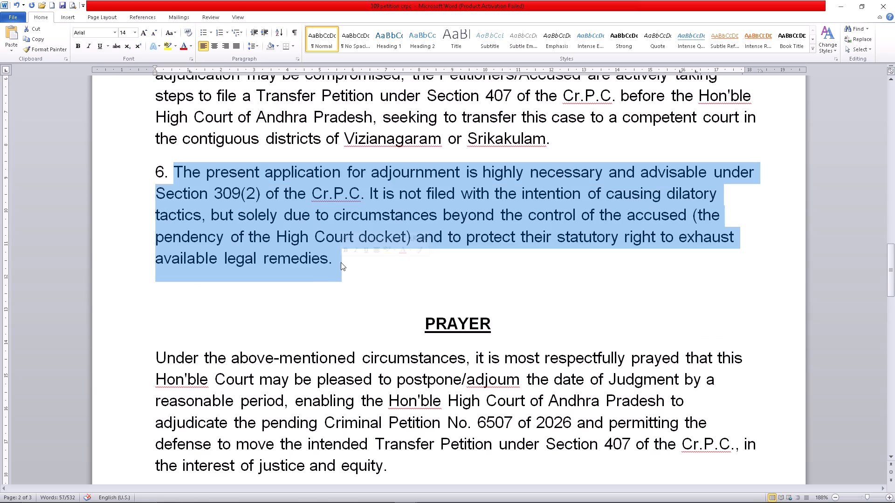
{"action": "right_click", "coordinate": [310, 227]}
{"action": "left_click", "coordinate": [337, 239]}
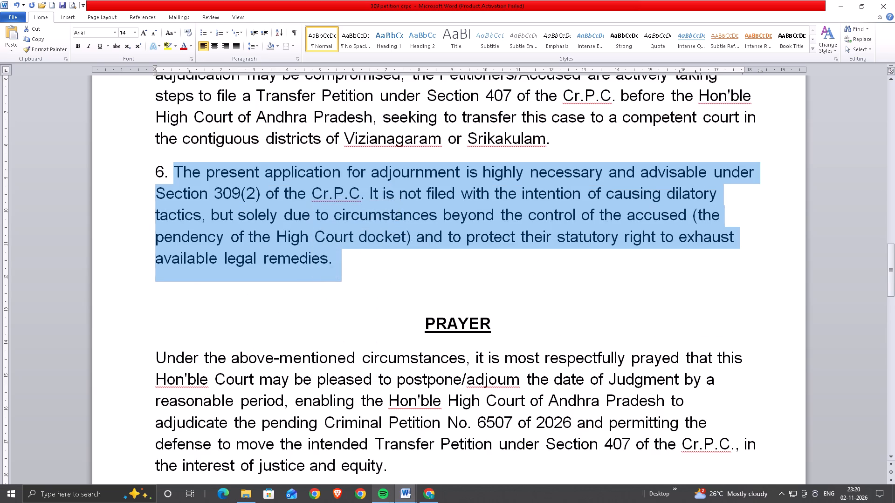
{"action": "left_click", "coordinate": [406, 496]}
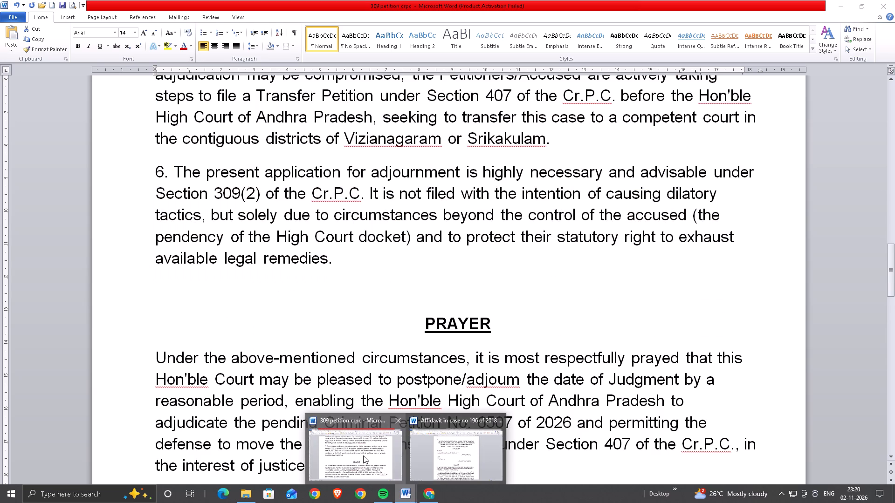
{"action": "left_click", "coordinate": [433, 493]}
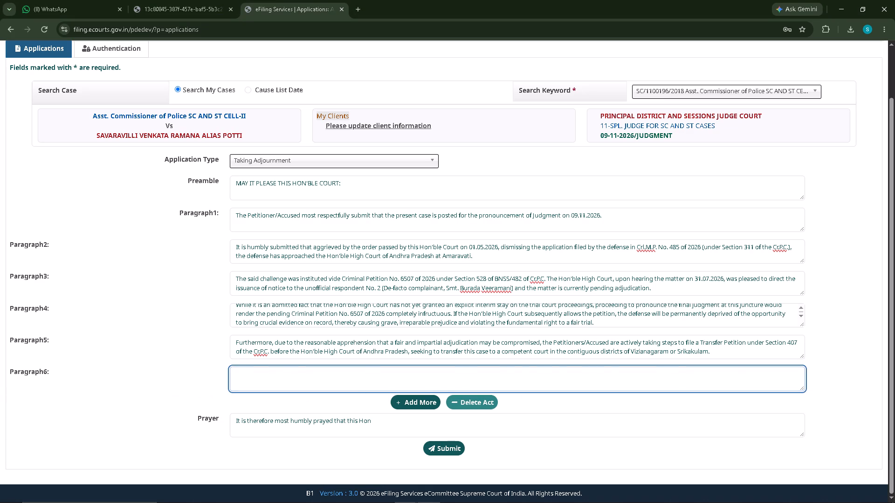
{"action": "key", "text": "ctrl+v"}
Replace the Prayer field's default text with the prayer paragraph of the Word petition, starting "Under the above-mentioned circumstances".
{"action": "scroll", "coordinate": [322, 377], "scroll_direction": "down", "scroll_amount": 2}
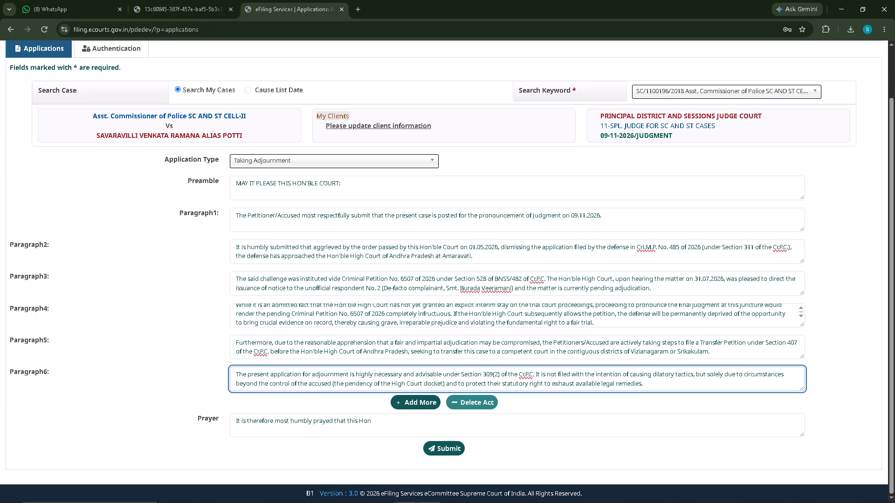
{"action": "left_click_drag", "start_coordinate": [376, 421], "coordinate": [349, 425]}
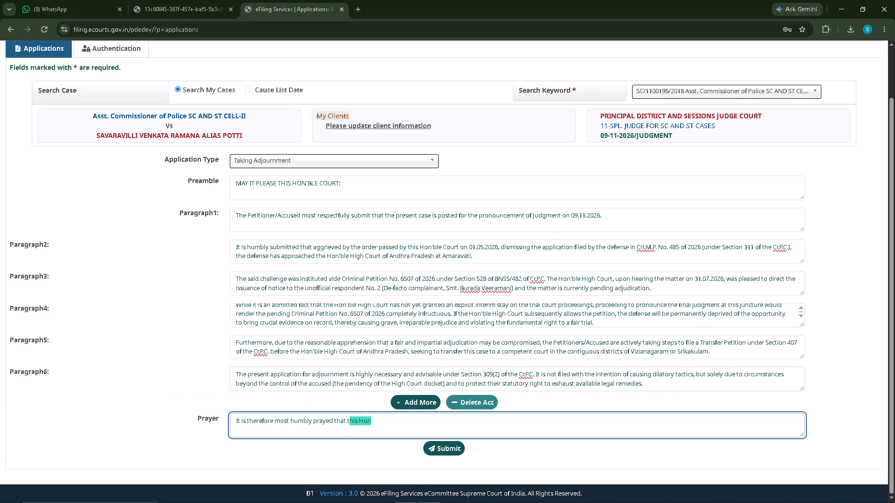
{"action": "left_click_drag", "start_coordinate": [349, 425], "coordinate": [230, 425]}
{"action": "key", "text": "BackSpace"}
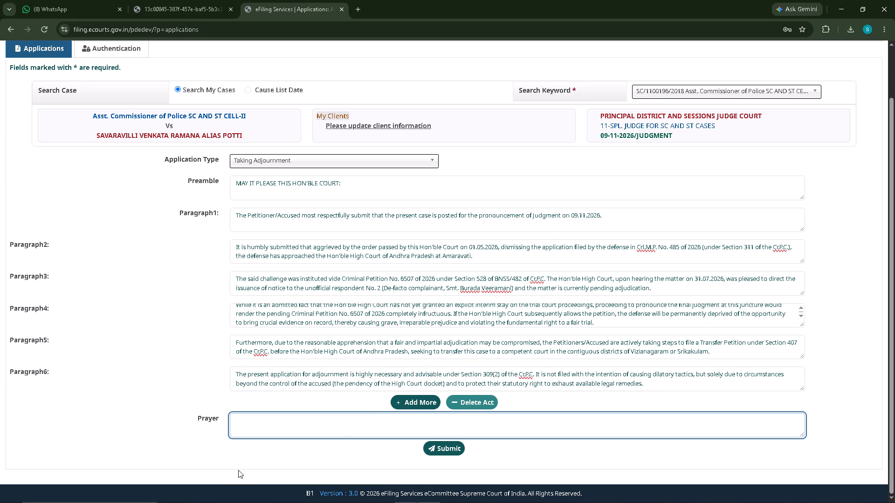
{"action": "left_click", "coordinate": [403, 495]}
{"action": "scroll", "coordinate": [372, 412], "scroll_direction": "down", "scroll_amount": 4}
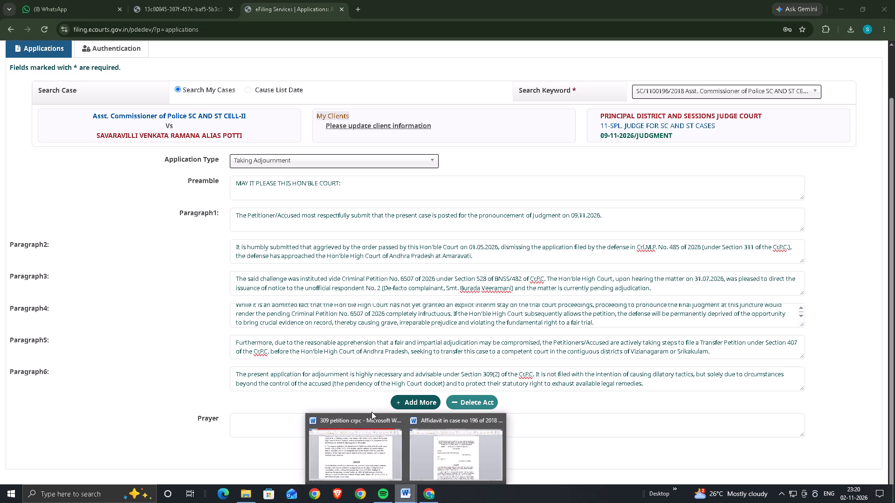
{"action": "left_click", "coordinate": [368, 450]}
{"action": "scroll", "coordinate": [329, 358], "scroll_direction": "down", "scroll_amount": 4}
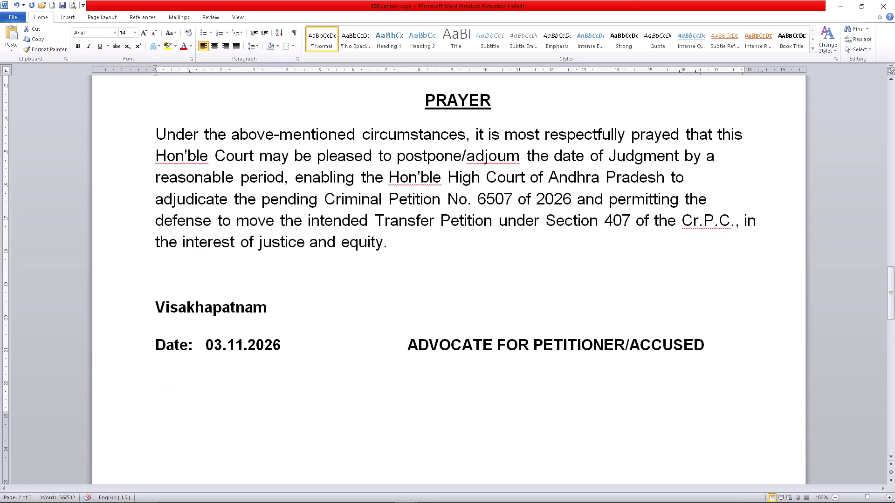
{"action": "left_click_drag", "start_coordinate": [158, 129], "coordinate": [394, 256]}
{"action": "right_click", "coordinate": [318, 206]}
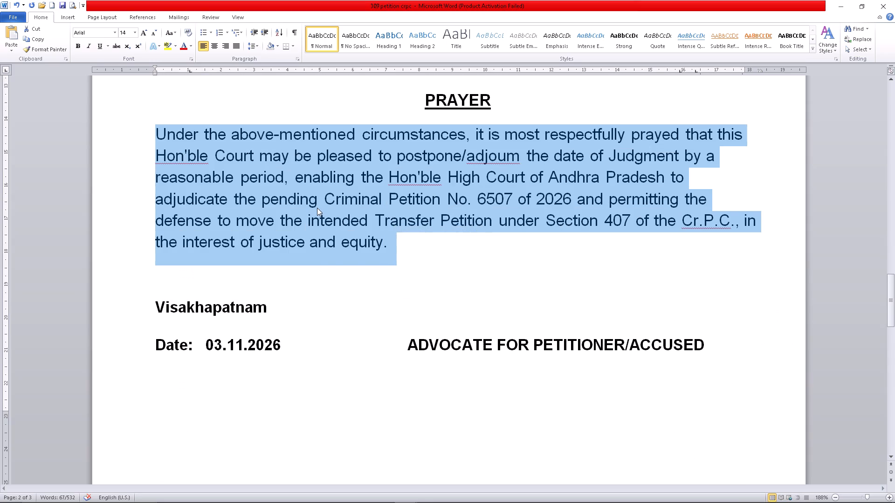
{"action": "left_click", "coordinate": [348, 223]}
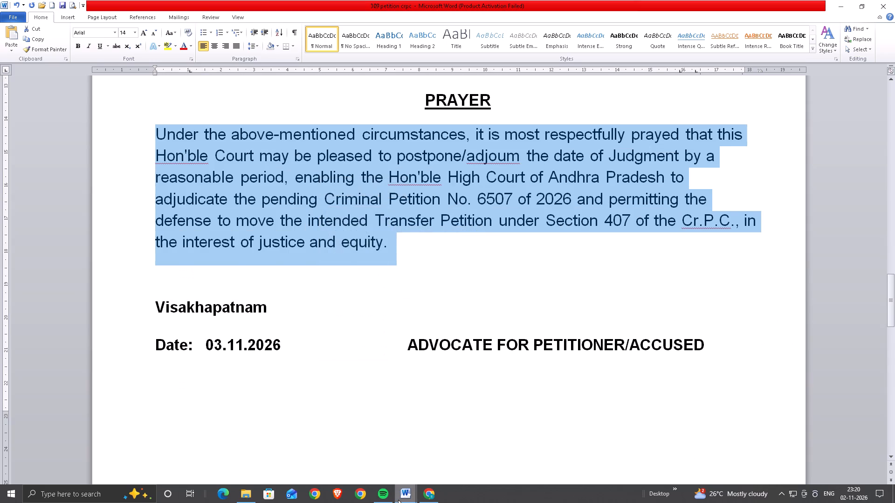
{"action": "left_click", "coordinate": [429, 495]}
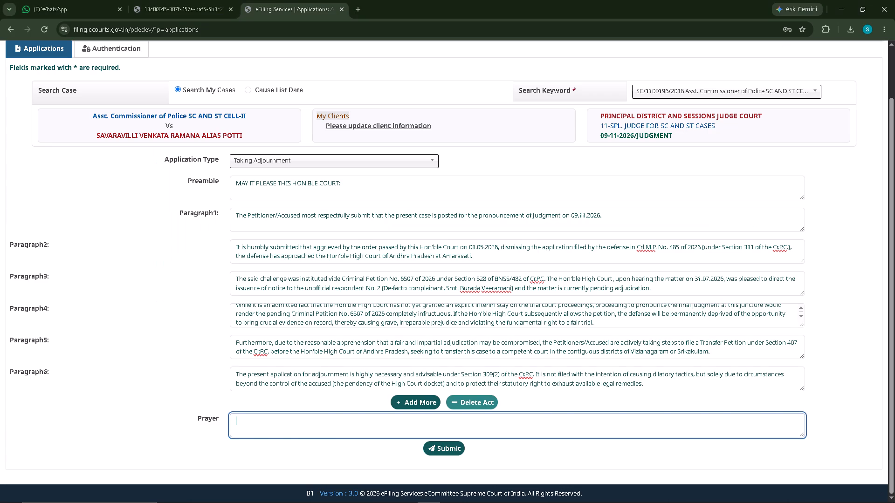
{"action": "key", "text": "ctrl+v"}
{"action": "scroll", "coordinate": [286, 362], "scroll_direction": "down", "scroll_amount": 5}
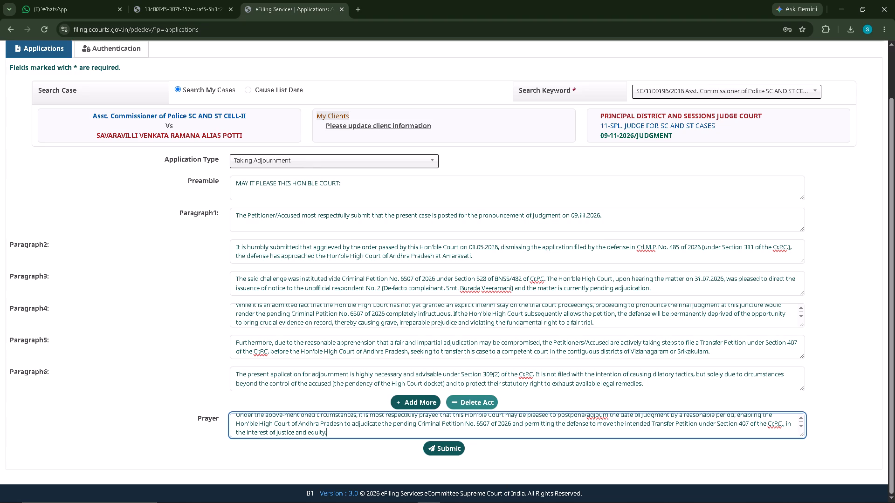
{"action": "scroll", "coordinate": [306, 427], "scroll_direction": "up", "scroll_amount": 3}
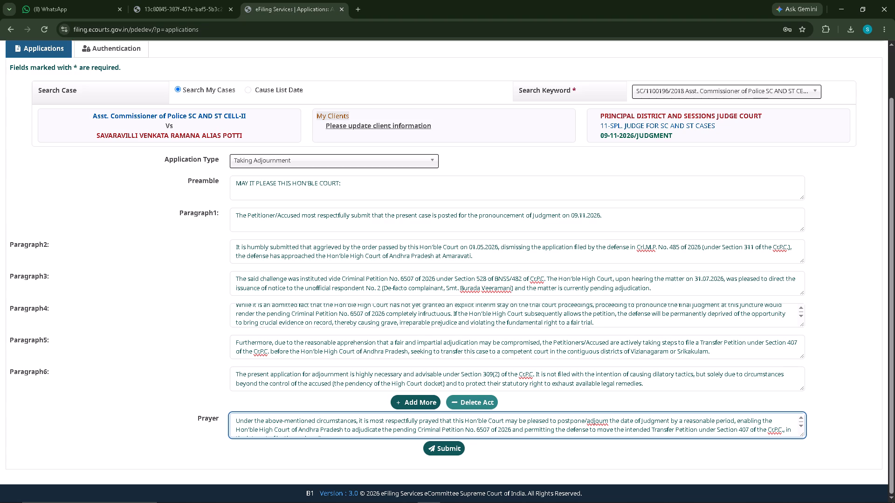
Open the client information form for the case to specify which clients are represented.
{"action": "left_click", "coordinate": [365, 124]}
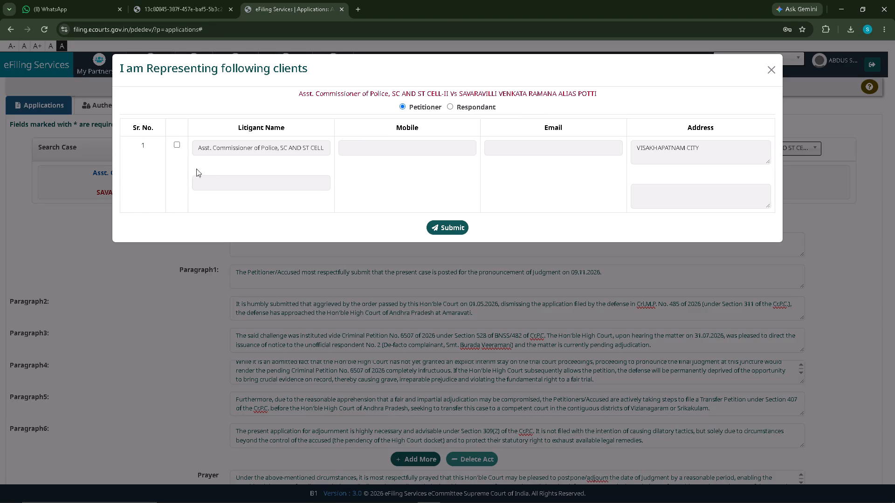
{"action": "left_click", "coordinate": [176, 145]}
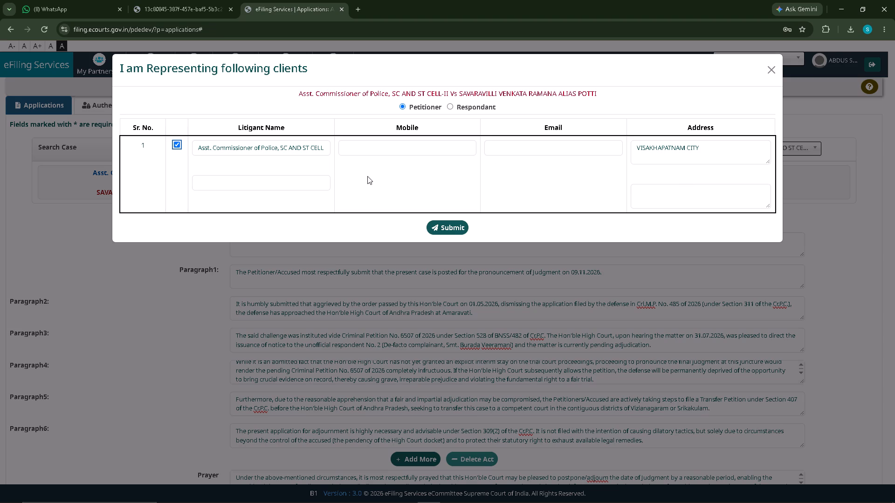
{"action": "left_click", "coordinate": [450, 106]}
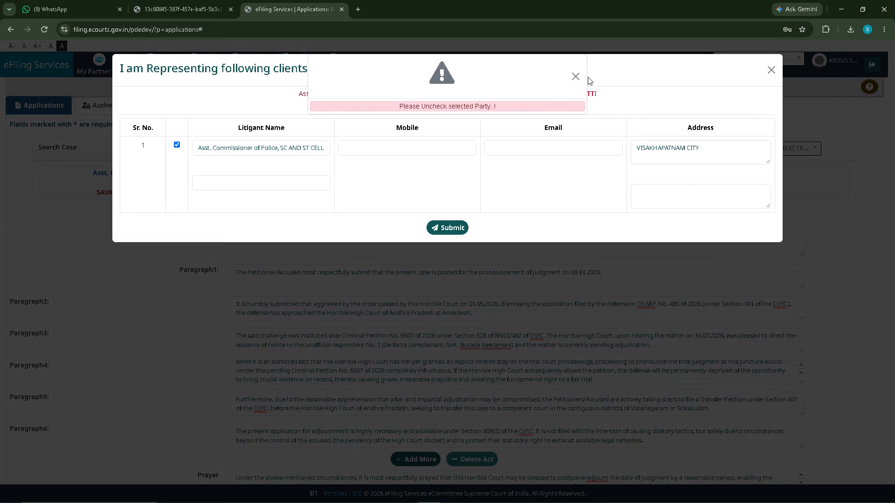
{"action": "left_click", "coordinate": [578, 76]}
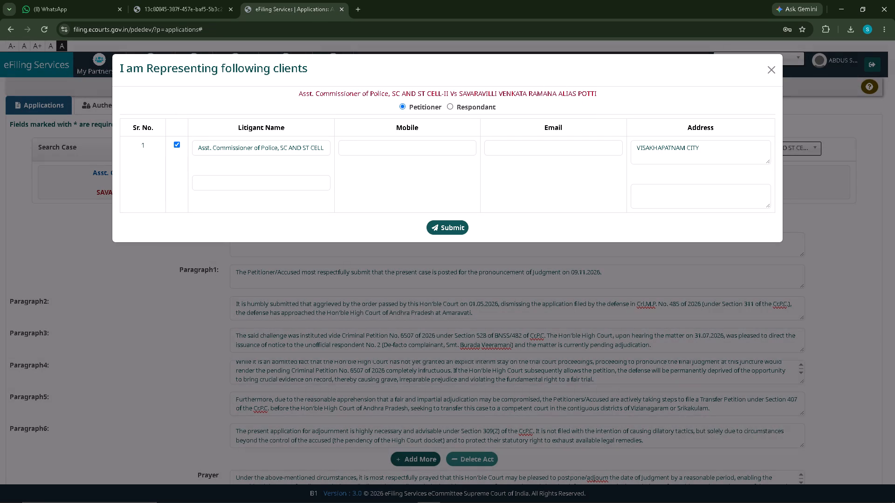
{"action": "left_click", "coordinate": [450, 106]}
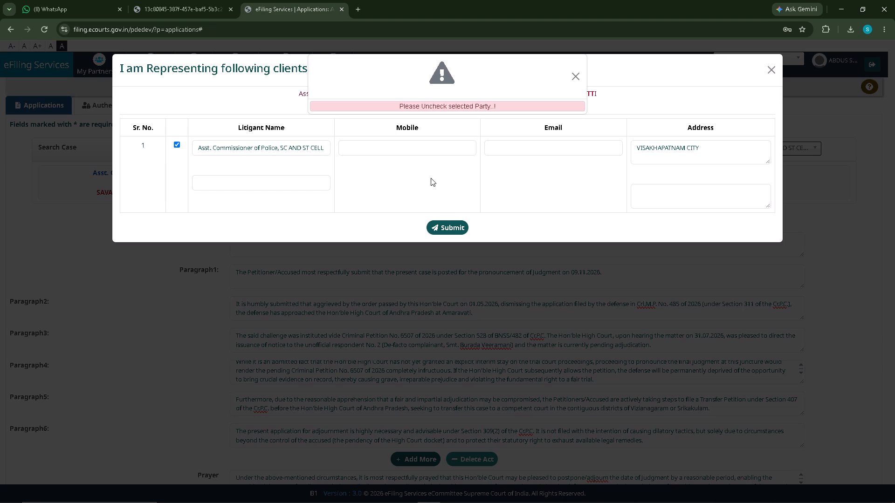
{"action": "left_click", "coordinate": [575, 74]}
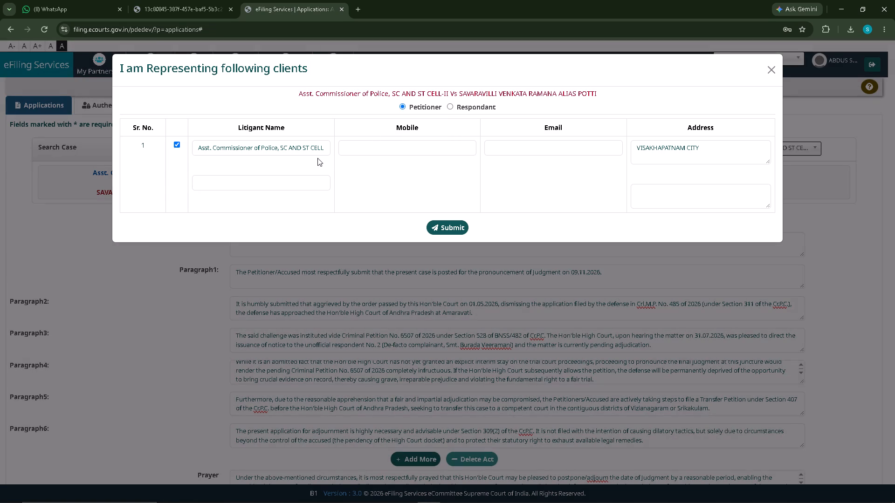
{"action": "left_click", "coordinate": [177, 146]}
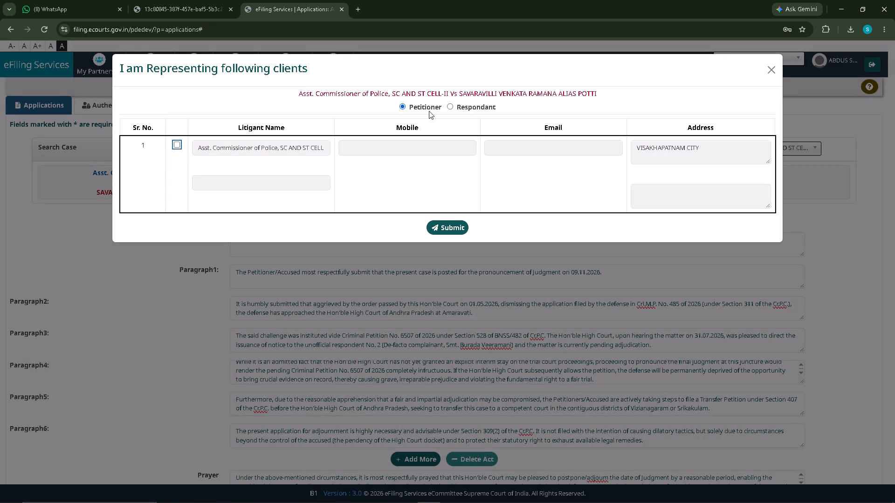
Set the represented side to Respondant and select all four listed litigants as clients.
{"action": "left_click", "coordinate": [449, 108]}
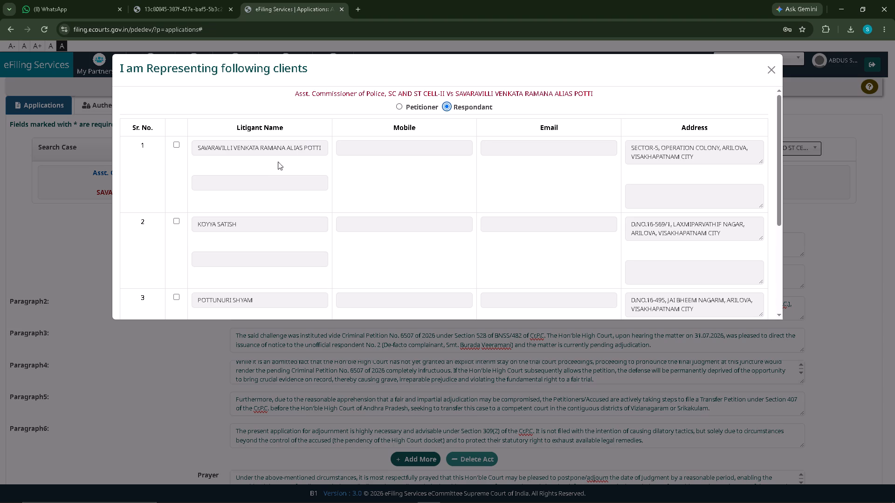
{"action": "left_click", "coordinate": [176, 144]}
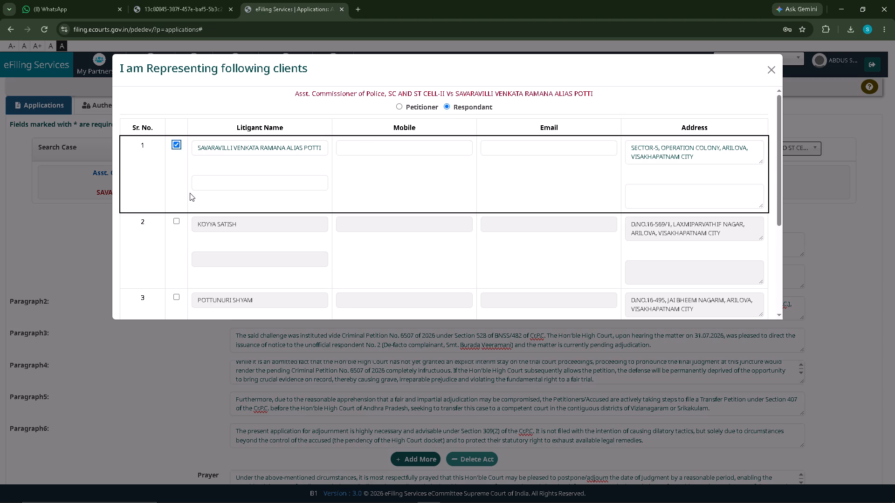
{"action": "left_click", "coordinate": [177, 222]}
{"action": "scroll", "coordinate": [198, 227], "scroll_direction": "down", "scroll_amount": 2}
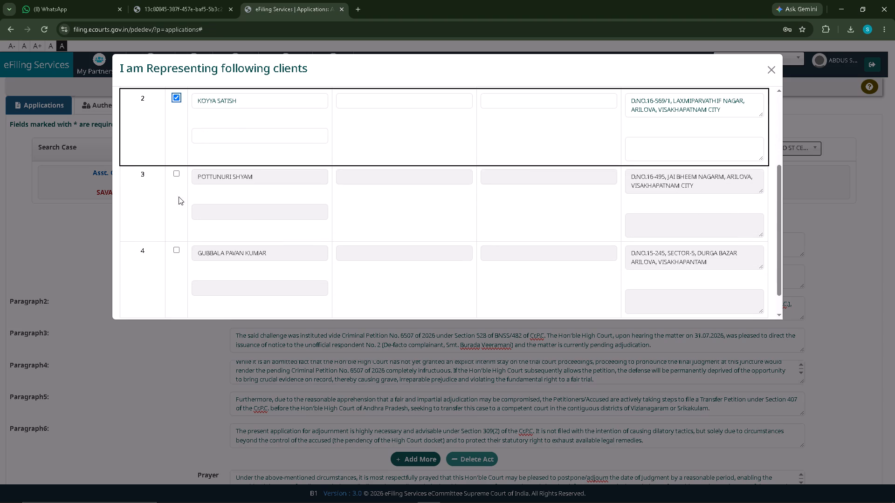
{"action": "left_click", "coordinate": [176, 170]}
{"action": "left_click", "coordinate": [176, 249]}
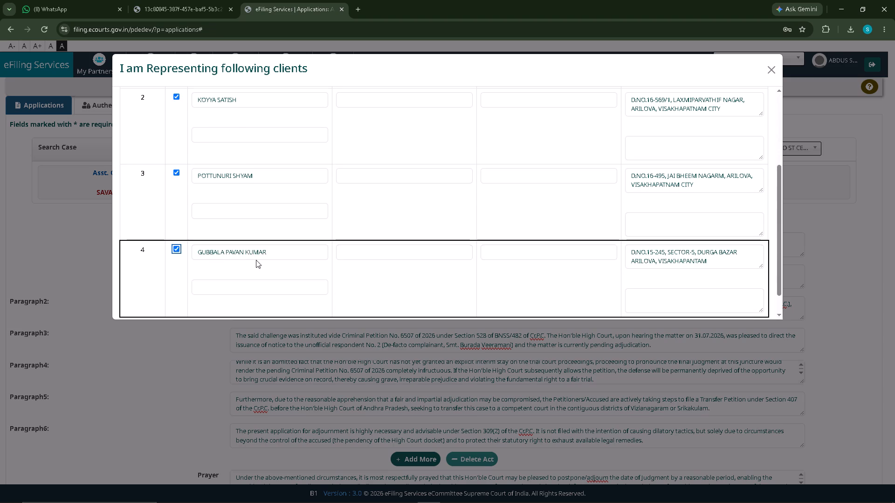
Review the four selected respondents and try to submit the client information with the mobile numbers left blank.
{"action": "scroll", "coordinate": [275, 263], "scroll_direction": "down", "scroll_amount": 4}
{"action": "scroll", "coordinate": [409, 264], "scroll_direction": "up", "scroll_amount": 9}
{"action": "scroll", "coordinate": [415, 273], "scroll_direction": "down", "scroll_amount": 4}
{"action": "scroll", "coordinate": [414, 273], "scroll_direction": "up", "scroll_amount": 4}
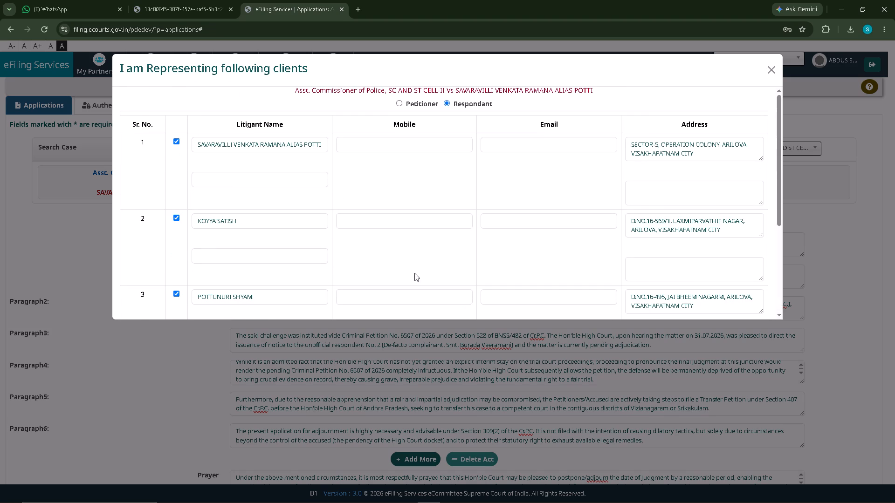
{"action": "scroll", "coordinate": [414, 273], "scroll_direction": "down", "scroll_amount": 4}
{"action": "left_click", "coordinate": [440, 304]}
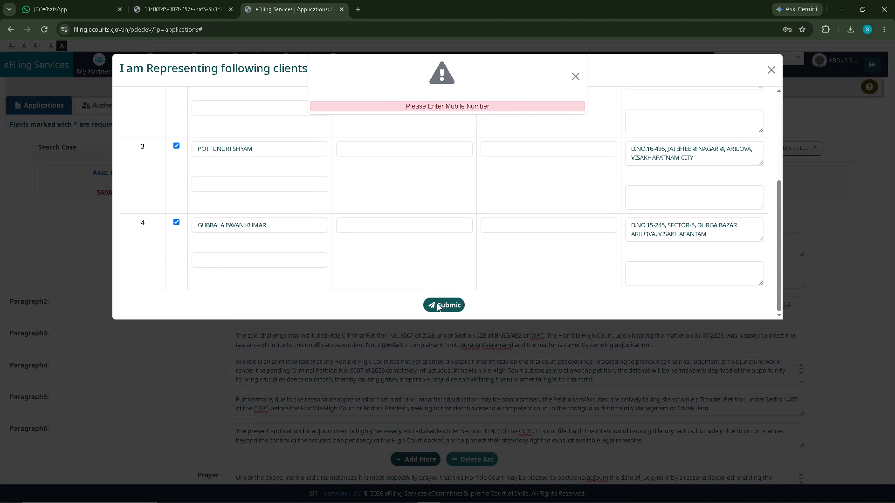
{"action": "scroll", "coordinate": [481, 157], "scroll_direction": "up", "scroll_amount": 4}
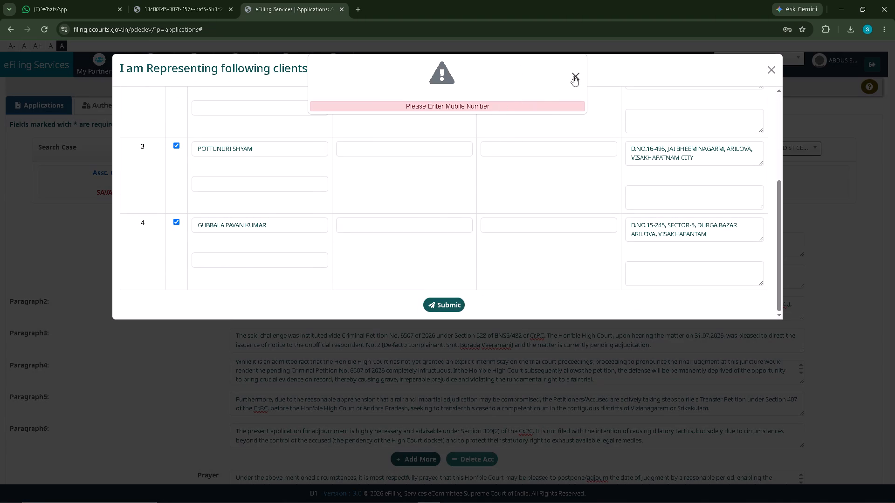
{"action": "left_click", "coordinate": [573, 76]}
Open the Mobile field of the first respondent for entry.
{"action": "scroll", "coordinate": [423, 157], "scroll_direction": "up", "scroll_amount": 5}
{"action": "left_click", "coordinate": [379, 152]}
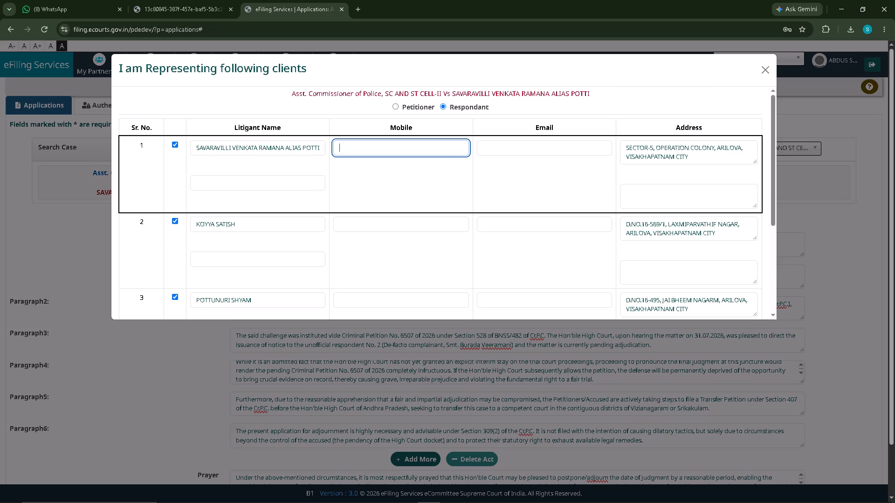
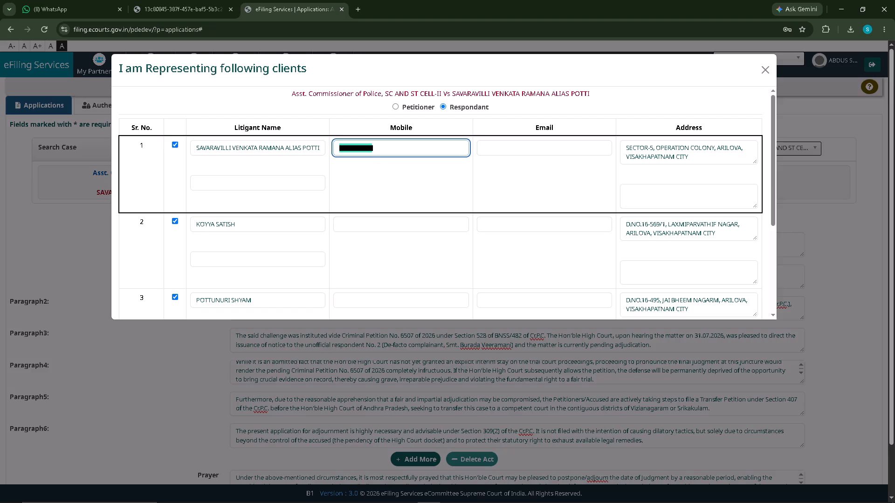
Copy the first respondent's mobile number into the Mobile fields of the second, third and fourth respondents.
{"action": "right_click", "coordinate": [360, 149]}
{"action": "left_click", "coordinate": [409, 218]}
{"action": "scroll", "coordinate": [345, 203], "scroll_direction": "down", "scroll_amount": 1}
{"action": "left_click", "coordinate": [349, 165]}
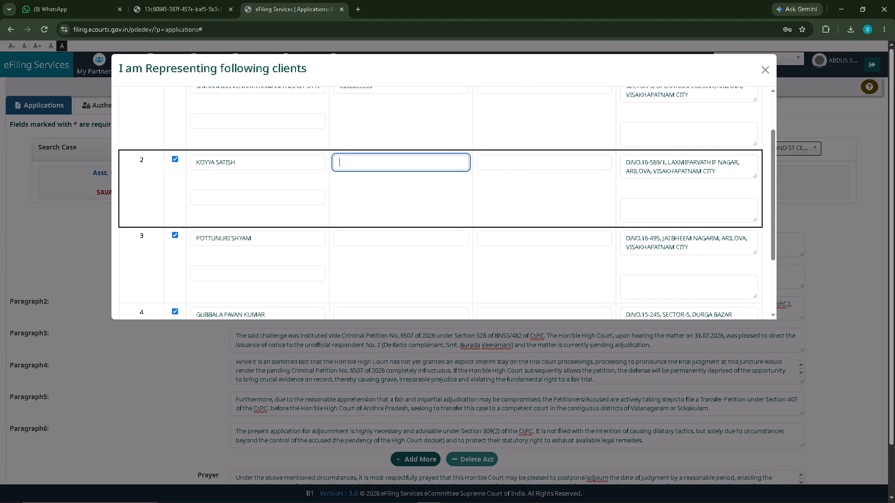
{"action": "key", "text": "ctrl+v"}
{"action": "scroll", "coordinate": [351, 180], "scroll_direction": "down", "scroll_amount": 3}
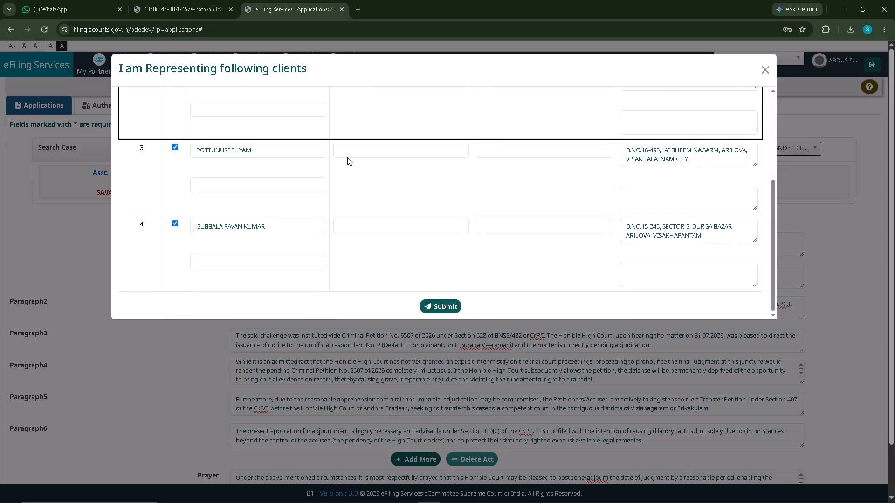
{"action": "left_click", "coordinate": [346, 154]}
{"action": "key", "text": "ctrl+v"}
{"action": "left_click", "coordinate": [349, 223]}
{"action": "key", "text": "ctrl+v"}
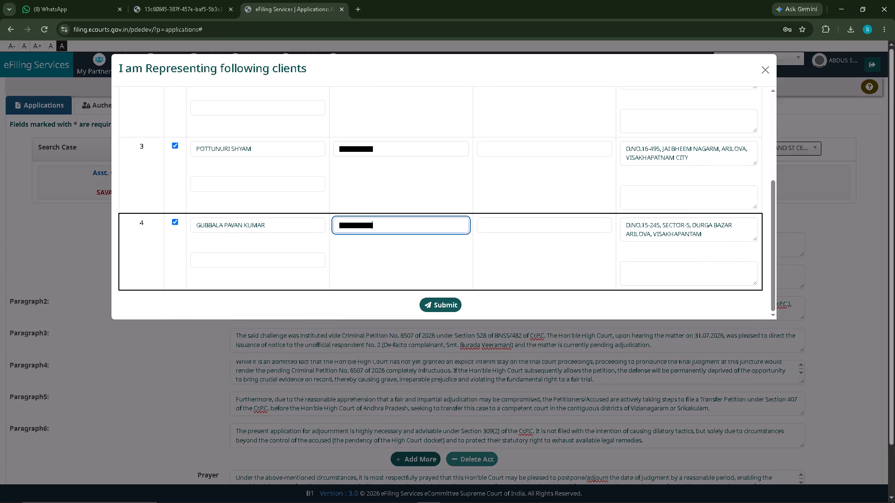
Check the mobile entries of all four respondents, submit the client information and close the client form.
{"action": "scroll", "coordinate": [464, 261], "scroll_direction": "down", "scroll_amount": 3}
{"action": "scroll", "coordinate": [582, 243], "scroll_direction": "up", "scroll_amount": 6}
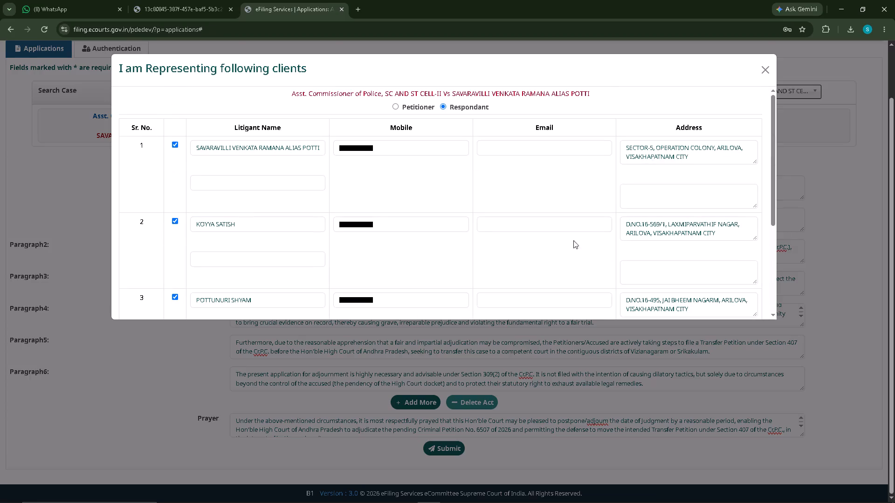
{"action": "scroll", "coordinate": [433, 199], "scroll_direction": "up", "scroll_amount": 4}
{"action": "scroll", "coordinate": [412, 233], "scroll_direction": "down", "scroll_amount": 5}
{"action": "left_click", "coordinate": [445, 303]}
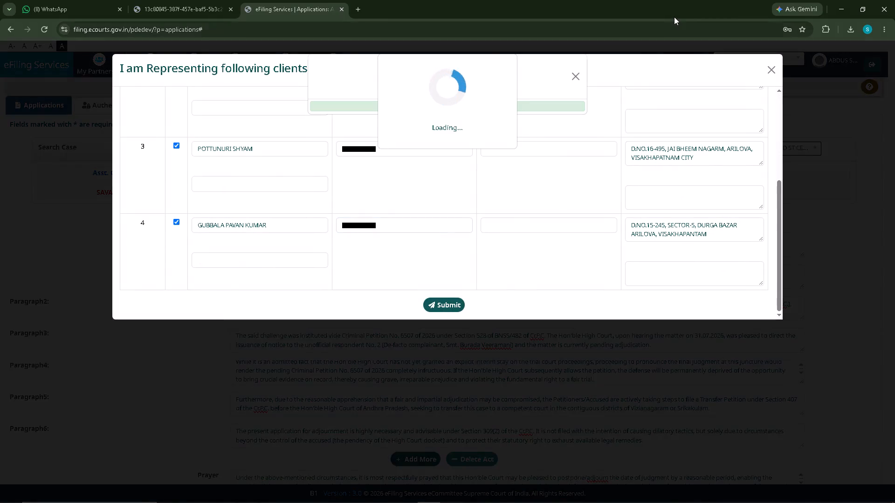
{"action": "left_click", "coordinate": [573, 75]}
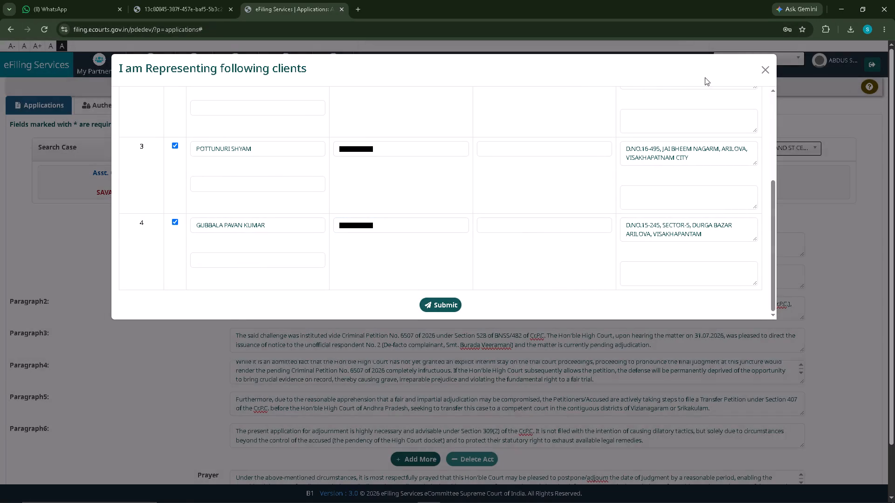
{"action": "left_click", "coordinate": [764, 73]}
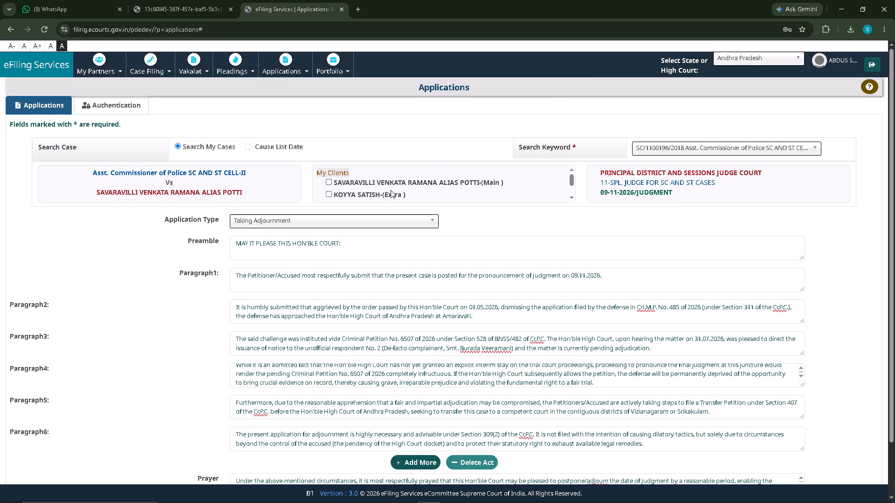
Select all four respondents under My Clients as the parties to the Taking Adjournment application.
{"action": "left_click", "coordinate": [328, 181]}
{"action": "left_click", "coordinate": [327, 191]}
{"action": "scroll", "coordinate": [394, 184], "scroll_direction": "down", "scroll_amount": 1}
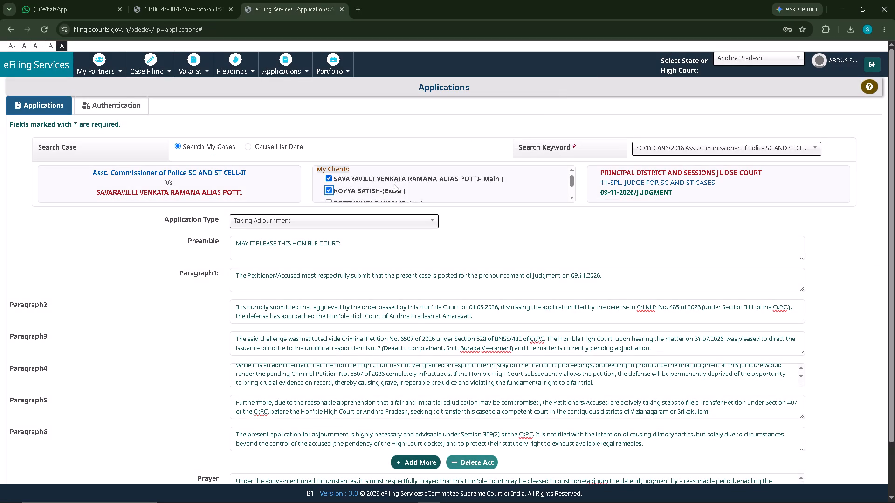
{"action": "scroll", "coordinate": [394, 184], "scroll_direction": "down", "scroll_amount": 3}
{"action": "left_click", "coordinate": [328, 119]}
{"action": "left_click", "coordinate": [329, 132]}
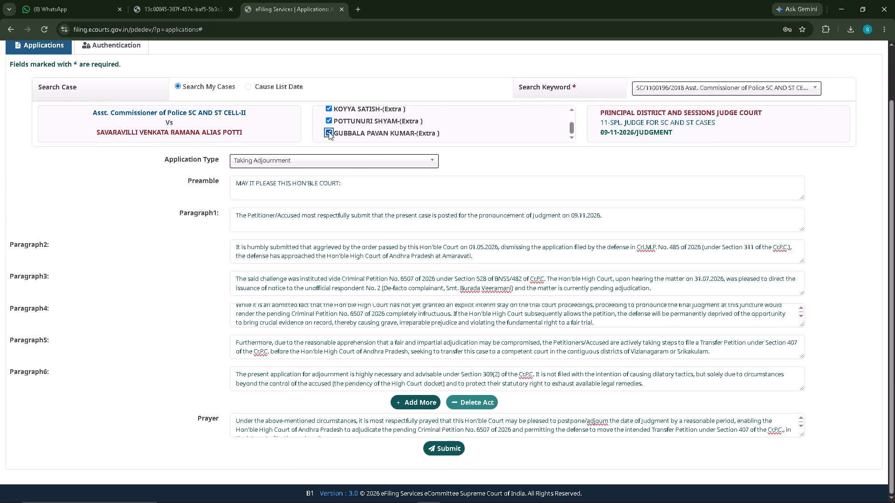
Review the selected clients and the application text from the preamble through the prayer.
{"action": "scroll", "coordinate": [434, 163], "scroll_direction": "up", "scroll_amount": 9}
{"action": "scroll", "coordinate": [396, 177], "scroll_direction": "up", "scroll_amount": 6}
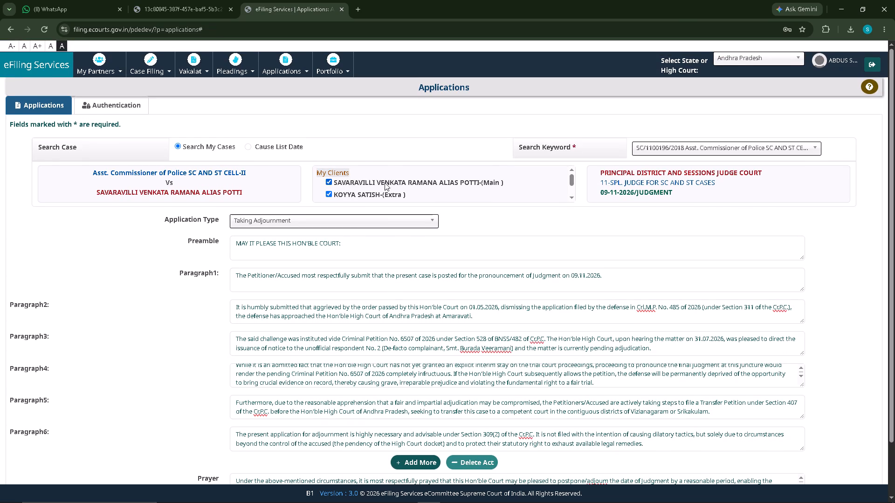
{"action": "scroll", "coordinate": [393, 186], "scroll_direction": "down", "scroll_amount": 3}
{"action": "scroll", "coordinate": [447, 132], "scroll_direction": "up", "scroll_amount": 2}
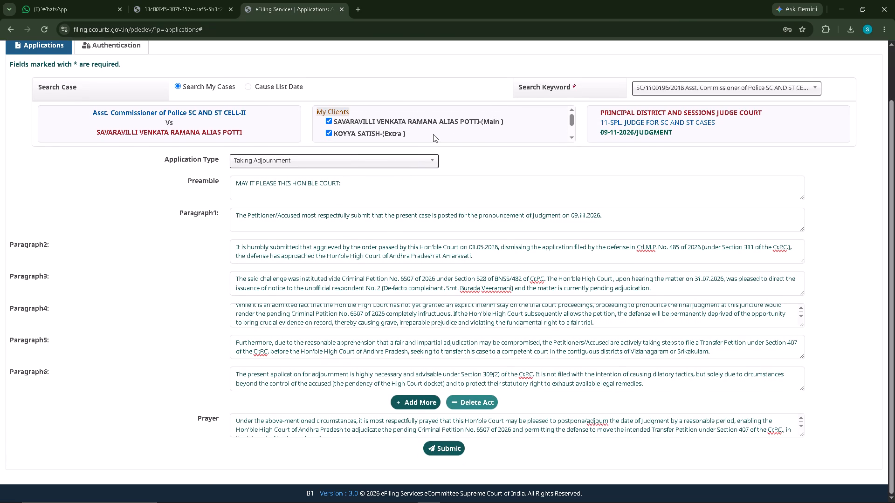
{"action": "scroll", "coordinate": [424, 136], "scroll_direction": "up", "scroll_amount": 4}
{"action": "scroll", "coordinate": [387, 184], "scroll_direction": "down", "scroll_amount": 3}
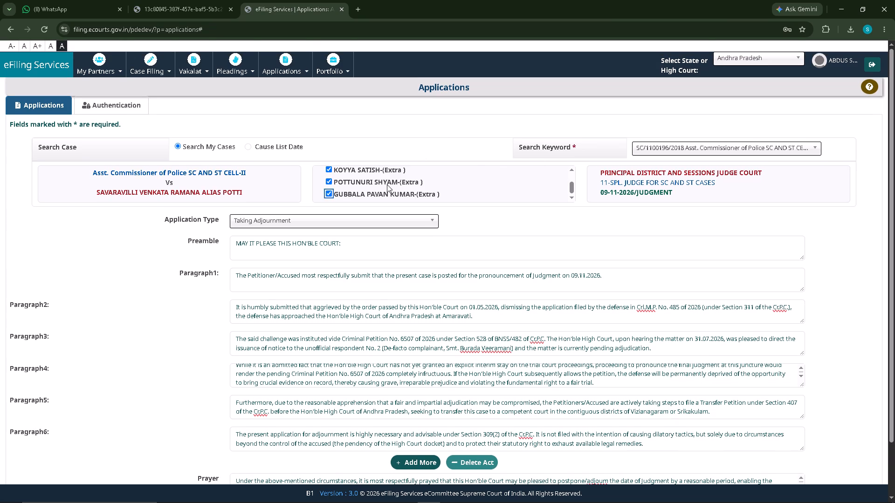
{"action": "scroll", "coordinate": [387, 184], "scroll_direction": "down", "scroll_amount": 4}
{"action": "scroll", "coordinate": [336, 225], "scroll_direction": "down", "scroll_amount": 2}
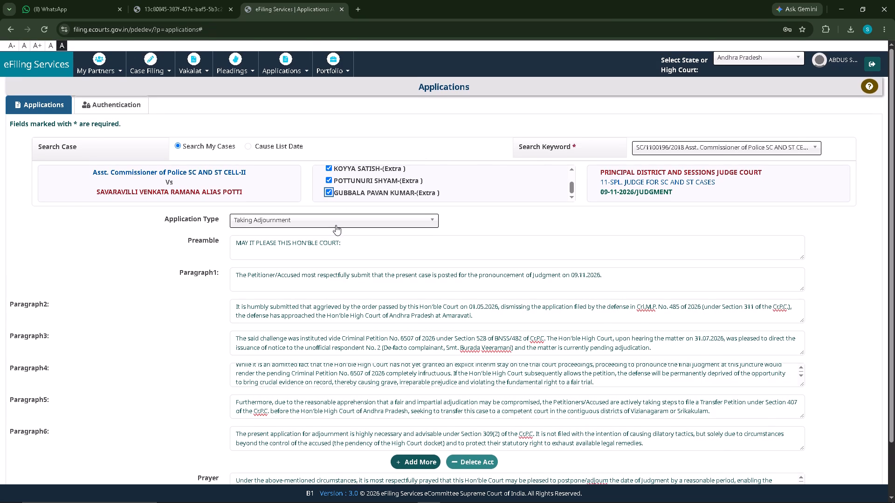
{"action": "scroll", "coordinate": [336, 225], "scroll_direction": "down", "scroll_amount": 3}
{"action": "scroll", "coordinate": [397, 349], "scroll_direction": "down", "scroll_amount": 6}
{"action": "scroll", "coordinate": [372, 138], "scroll_direction": "up", "scroll_amount": 7}
{"action": "scroll", "coordinate": [366, 190], "scroll_direction": "down", "scroll_amount": 2}
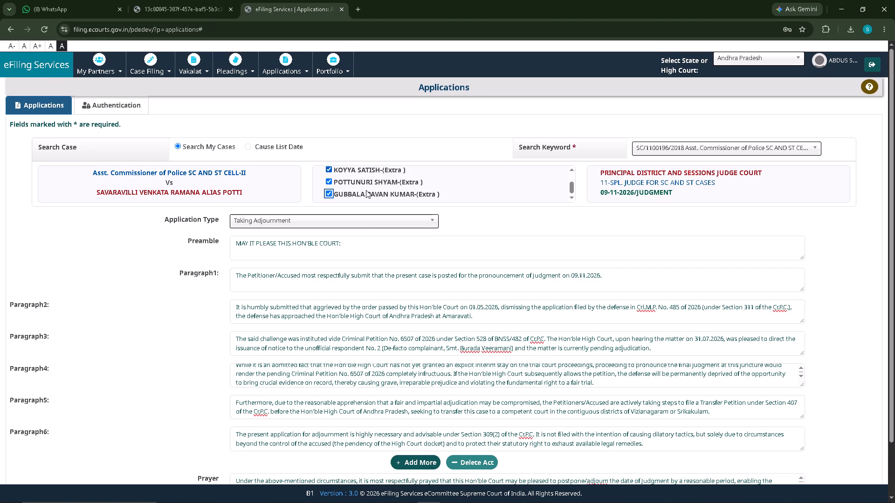
{"action": "scroll", "coordinate": [366, 190], "scroll_direction": "down", "scroll_amount": 6}
{"action": "scroll", "coordinate": [257, 204], "scroll_direction": "up", "scroll_amount": 4}
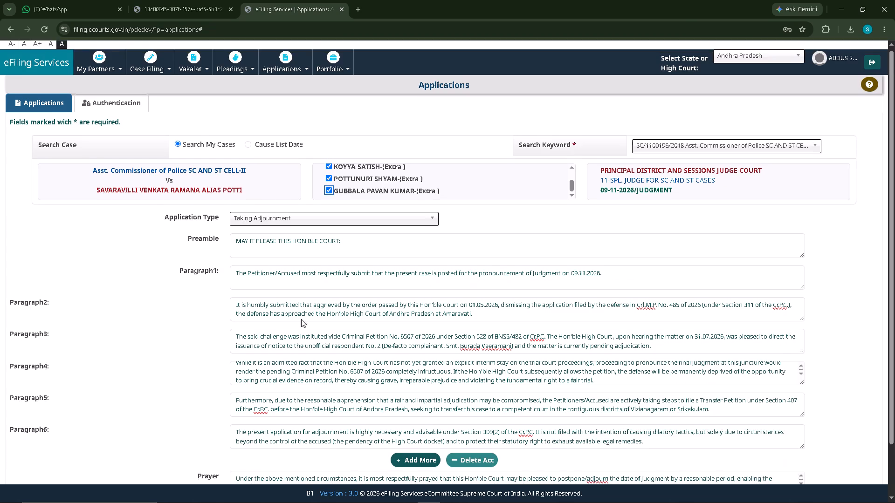
Submit the Taking Adjournment application and dismiss the resulting message.
{"action": "scroll", "coordinate": [425, 435], "scroll_direction": "down", "scroll_amount": 7}
{"action": "left_click", "coordinate": [447, 454]}
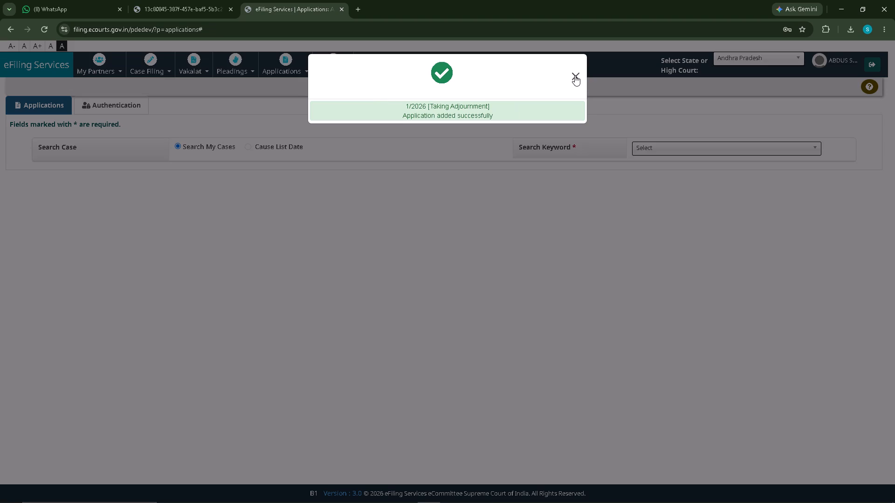
{"action": "left_click", "coordinate": [575, 75]}
Open the authentication list and try to mark the application as viewed and ready to submit.
{"action": "left_click", "coordinate": [122, 108]}
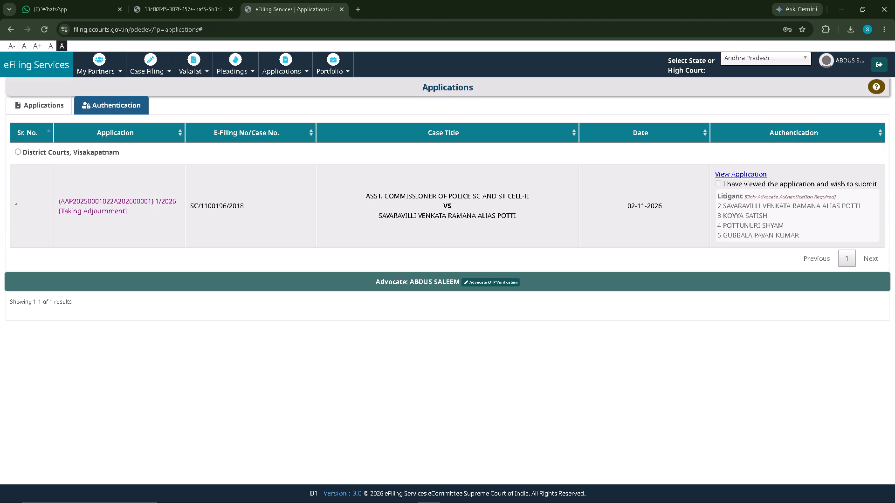
{"action": "left_click", "coordinate": [717, 185]}
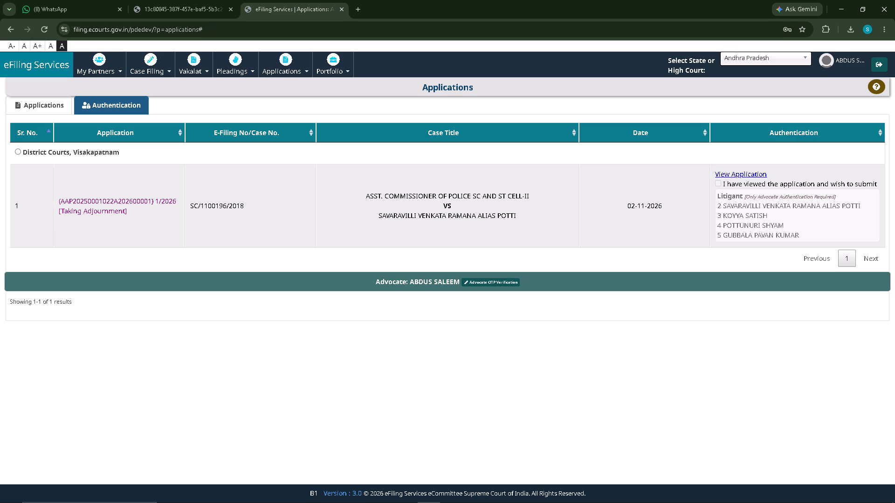
{"action": "left_click", "coordinate": [718, 184]}
{"action": "left_click", "coordinate": [717, 181]}
View the generated application document and examine its heading, body text, applicants and signature block on both pages, then close it.
{"action": "left_click", "coordinate": [725, 174]}
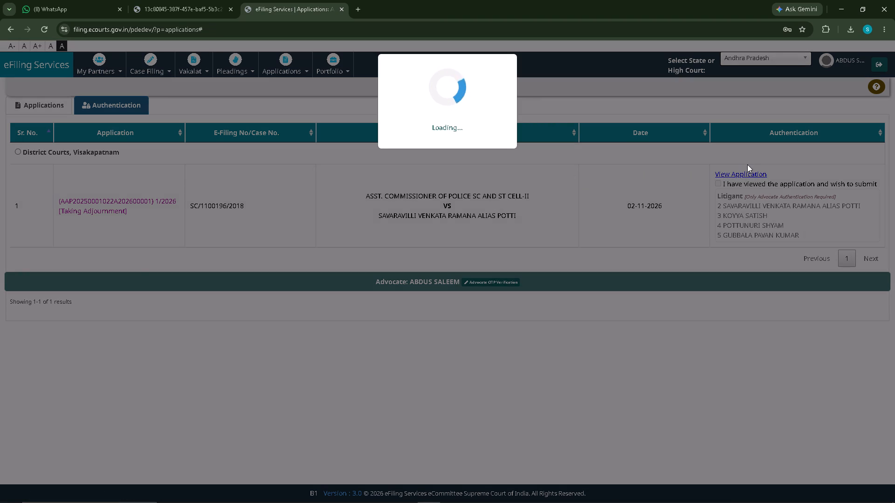
{"action": "scroll", "coordinate": [565, 185], "scroll_direction": "down", "scroll_amount": 2}
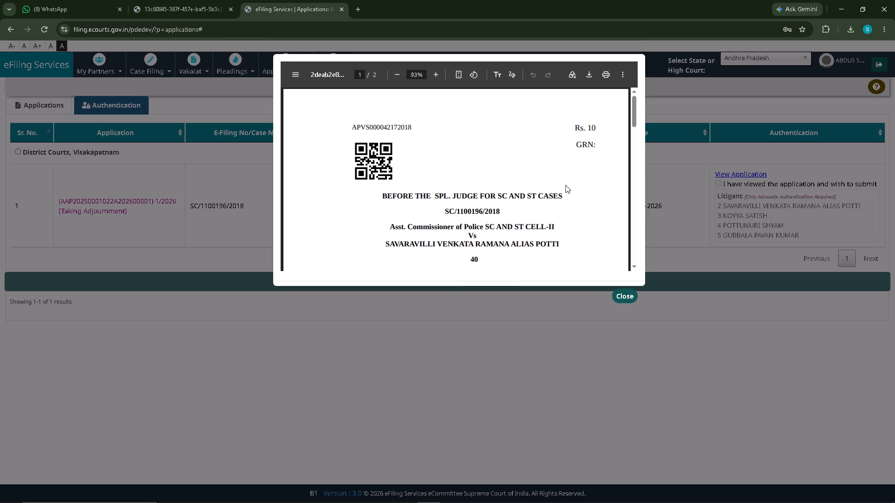
{"action": "scroll", "coordinate": [565, 185], "scroll_direction": "down", "scroll_amount": 1}
{"action": "scroll", "coordinate": [485, 161], "scroll_direction": "down", "scroll_amount": 3}
{"action": "scroll", "coordinate": [485, 167], "scroll_direction": "up", "scroll_amount": 4}
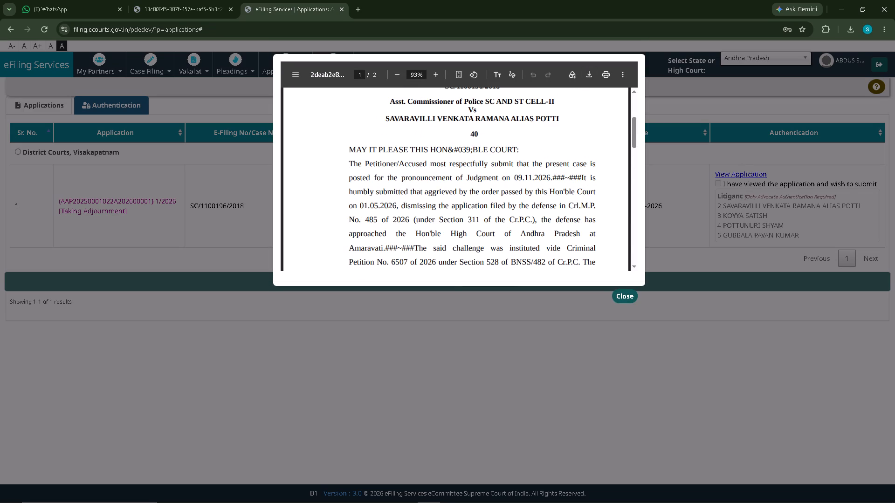
{"action": "scroll", "coordinate": [485, 196], "scroll_direction": "up", "scroll_amount": 2}
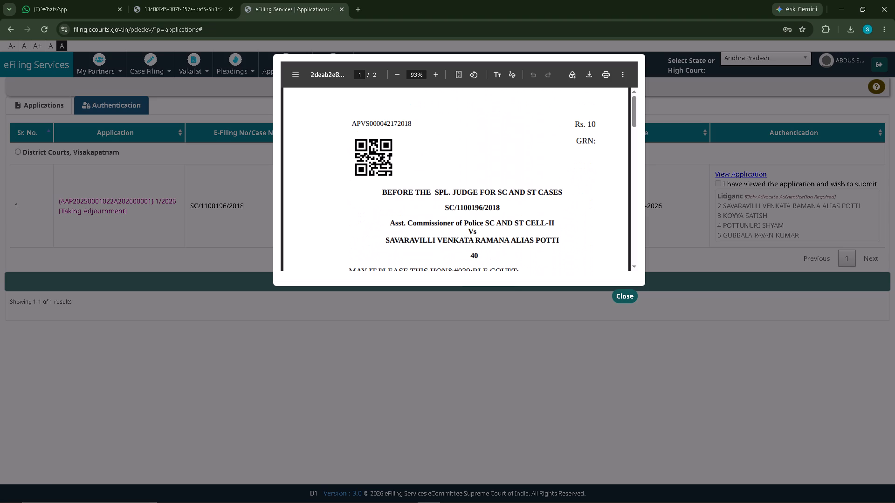
{"action": "scroll", "coordinate": [485, 196], "scroll_direction": "down", "scroll_amount": 2}
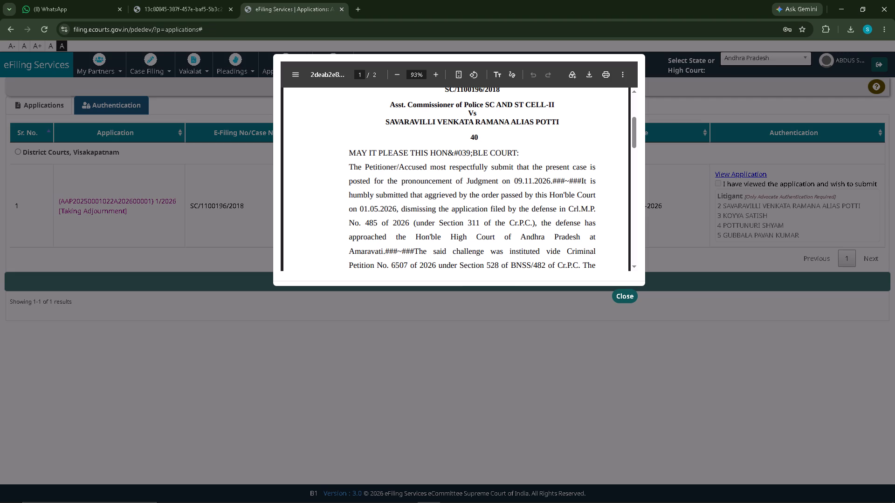
{"action": "scroll", "coordinate": [485, 196], "scroll_direction": "down", "scroll_amount": 10}
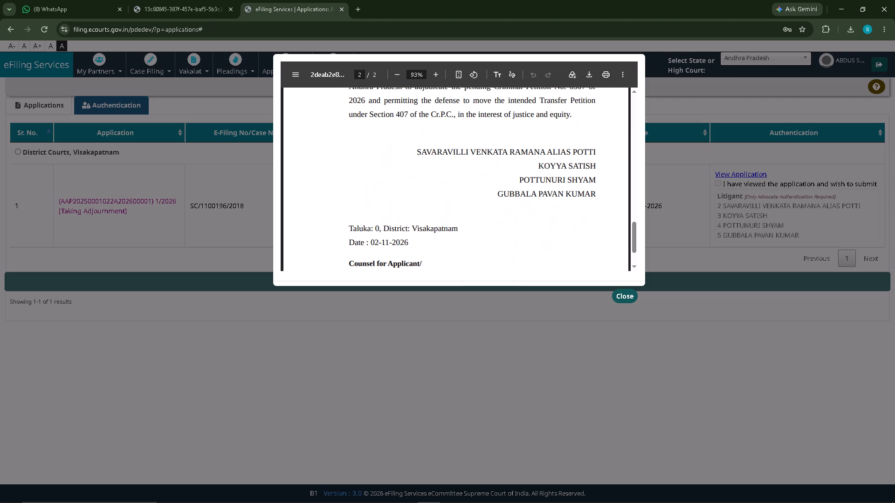
{"action": "scroll", "coordinate": [485, 196], "scroll_direction": "down", "scroll_amount": 3}
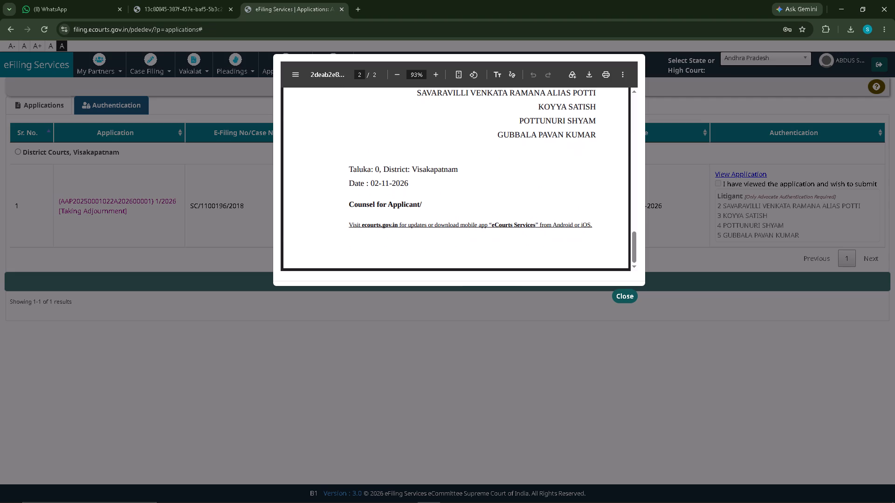
{"action": "scroll", "coordinate": [485, 196], "scroll_direction": "up", "scroll_amount": 10}
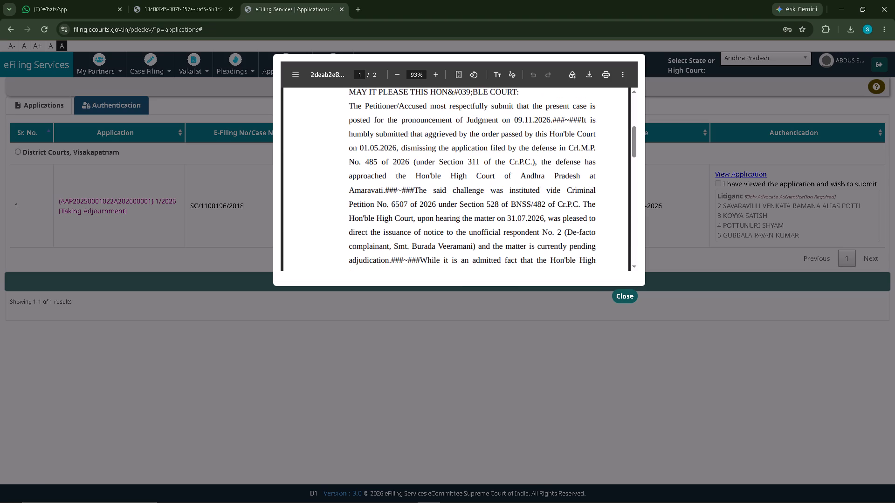
{"action": "scroll", "coordinate": [460, 182], "scroll_direction": "up", "scroll_amount": 2}
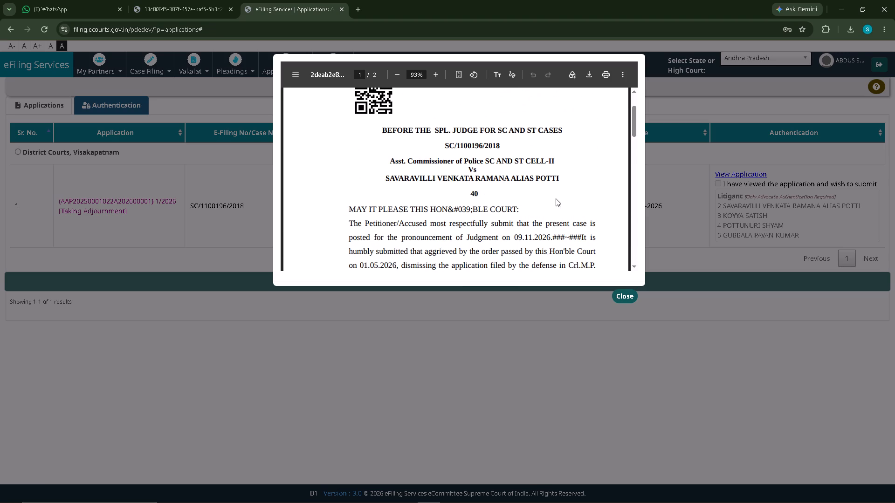
{"action": "scroll", "coordinate": [531, 198], "scroll_direction": "down", "scroll_amount": 2}
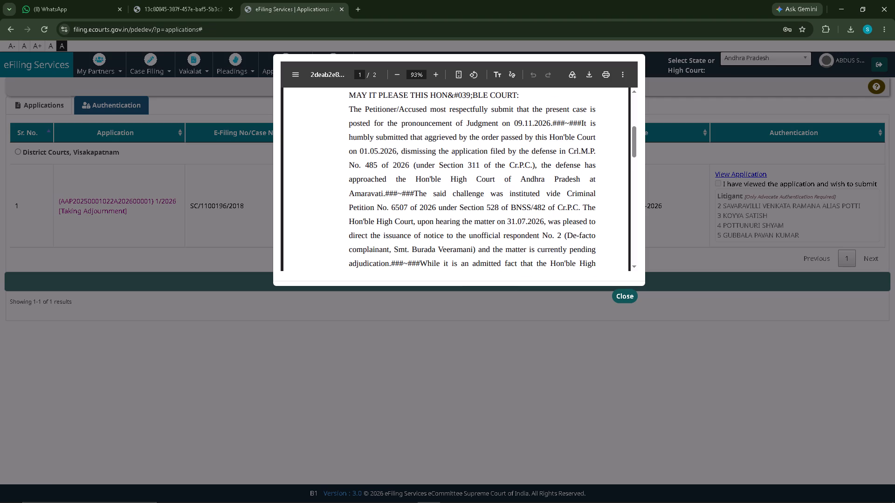
{"action": "scroll", "coordinate": [464, 198], "scroll_direction": "down", "scroll_amount": 10}
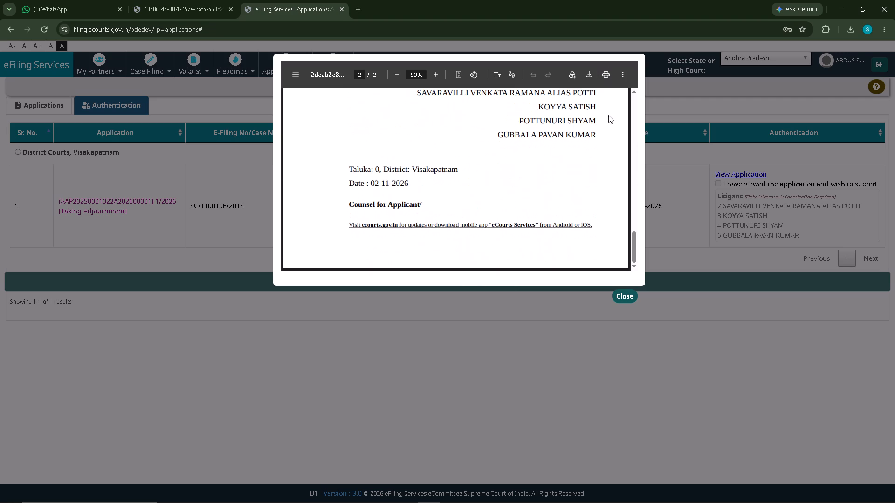
{"action": "left_click", "coordinate": [626, 295]}
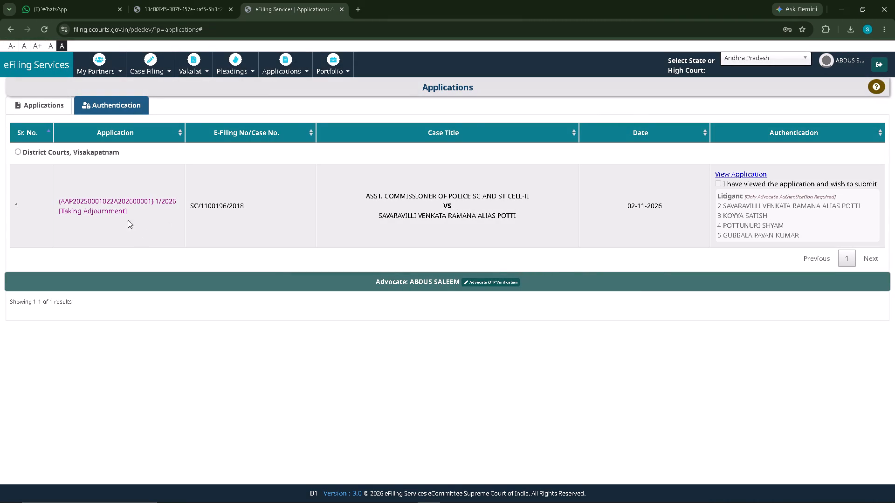
Select District Courts, Visakapatnam and complete the advocate OTP verification for the Taking Adjournment application.
{"action": "left_click", "coordinate": [18, 150]}
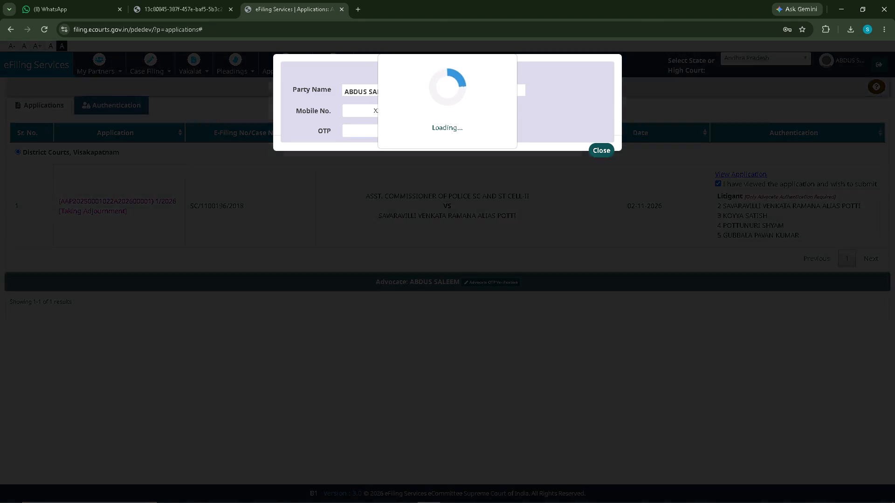
{"action": "left_click", "coordinate": [574, 76]}
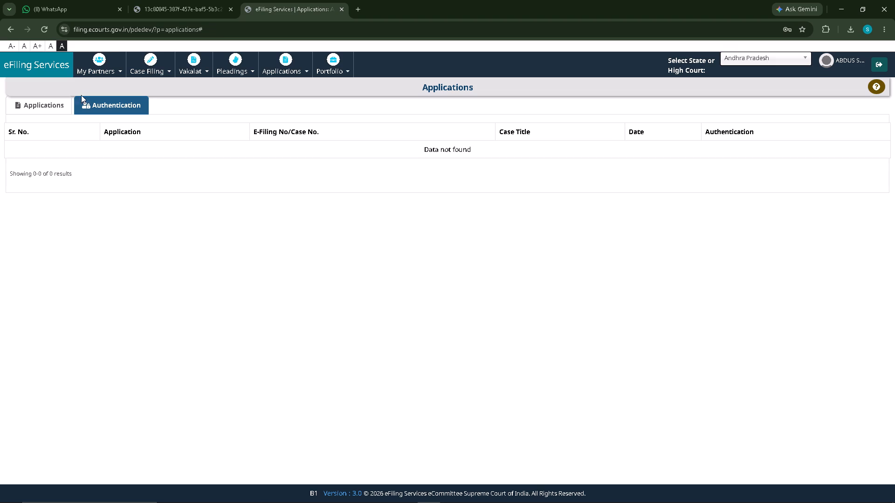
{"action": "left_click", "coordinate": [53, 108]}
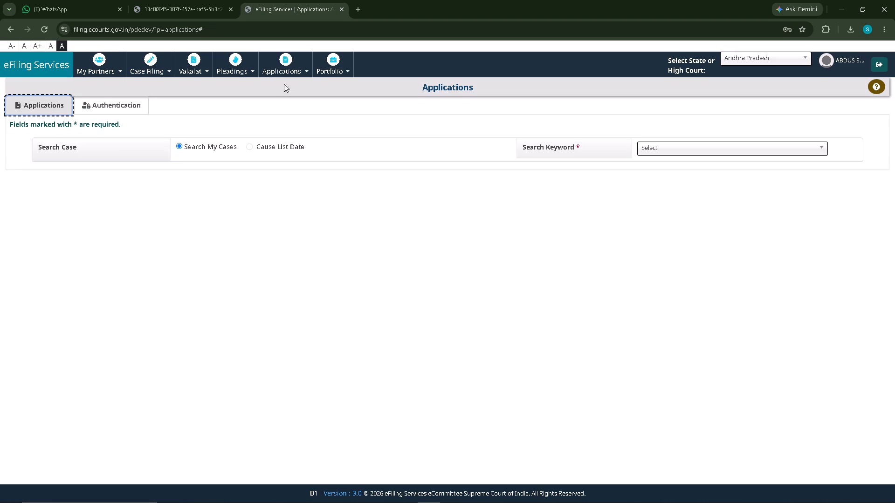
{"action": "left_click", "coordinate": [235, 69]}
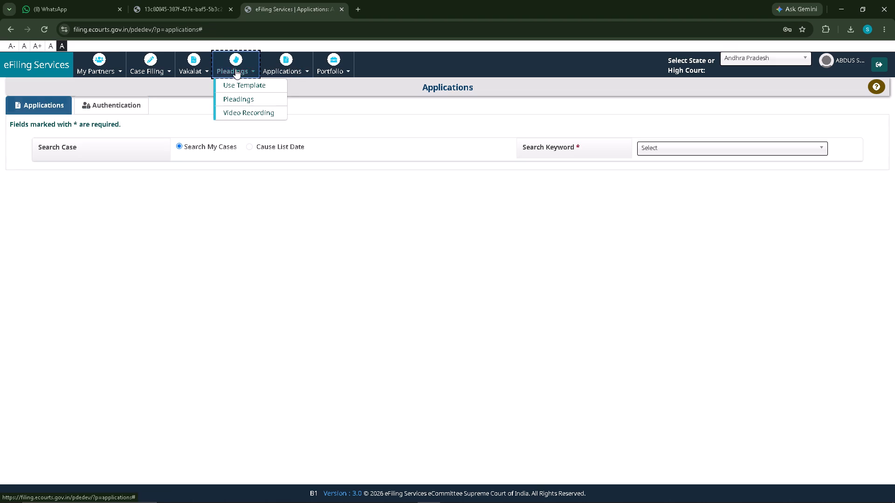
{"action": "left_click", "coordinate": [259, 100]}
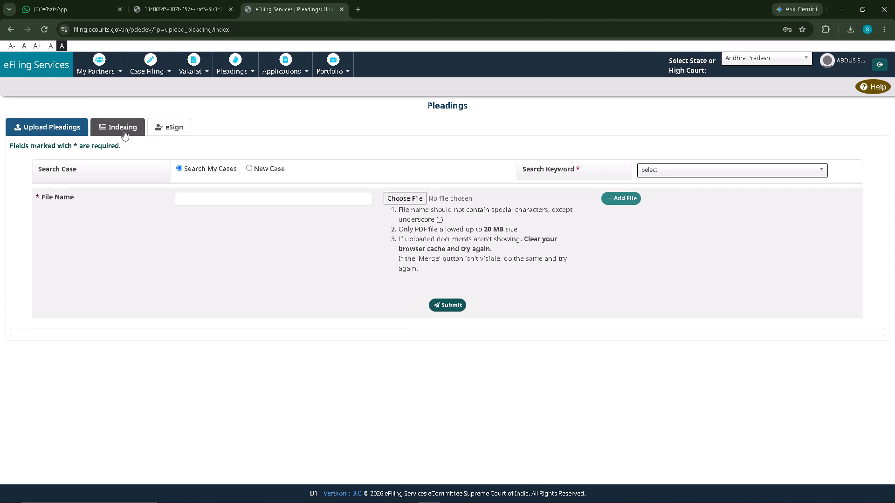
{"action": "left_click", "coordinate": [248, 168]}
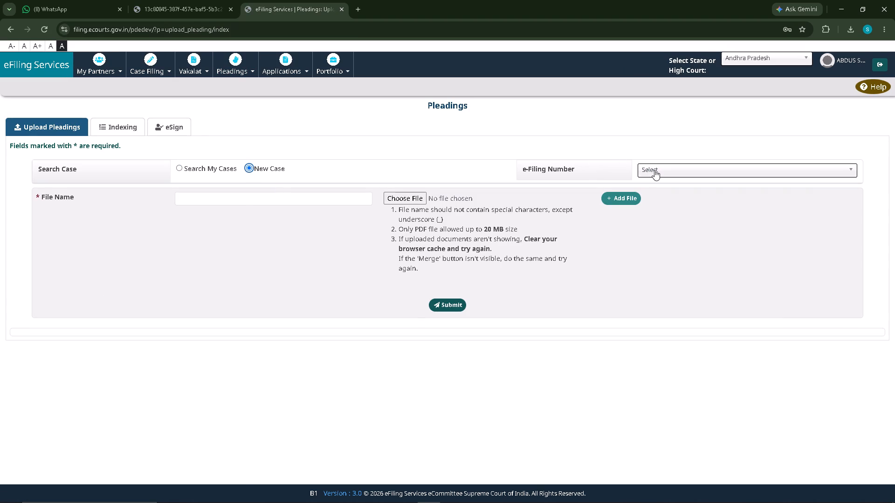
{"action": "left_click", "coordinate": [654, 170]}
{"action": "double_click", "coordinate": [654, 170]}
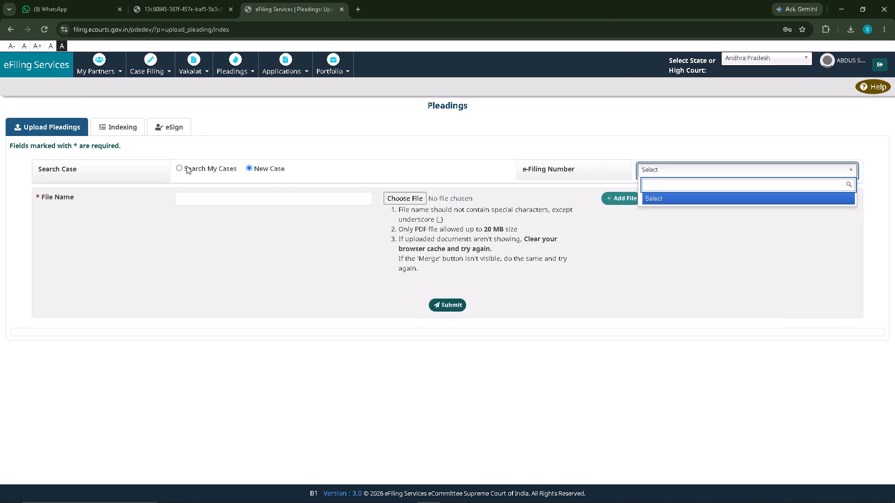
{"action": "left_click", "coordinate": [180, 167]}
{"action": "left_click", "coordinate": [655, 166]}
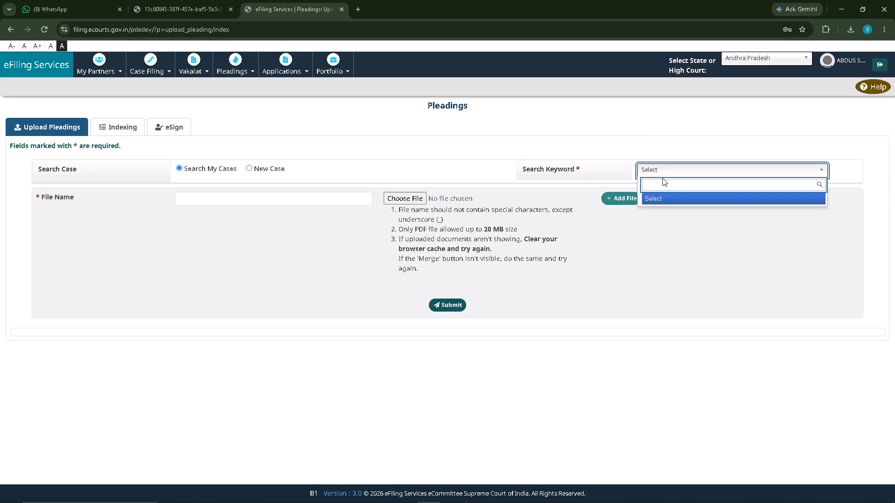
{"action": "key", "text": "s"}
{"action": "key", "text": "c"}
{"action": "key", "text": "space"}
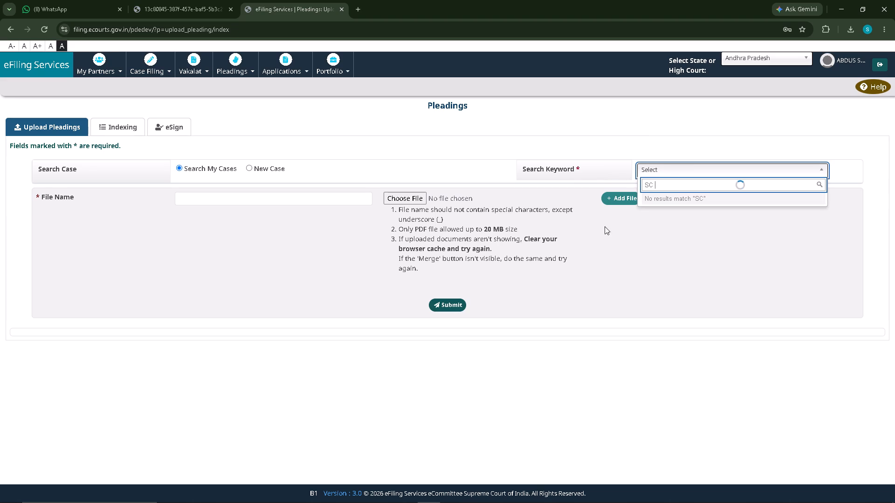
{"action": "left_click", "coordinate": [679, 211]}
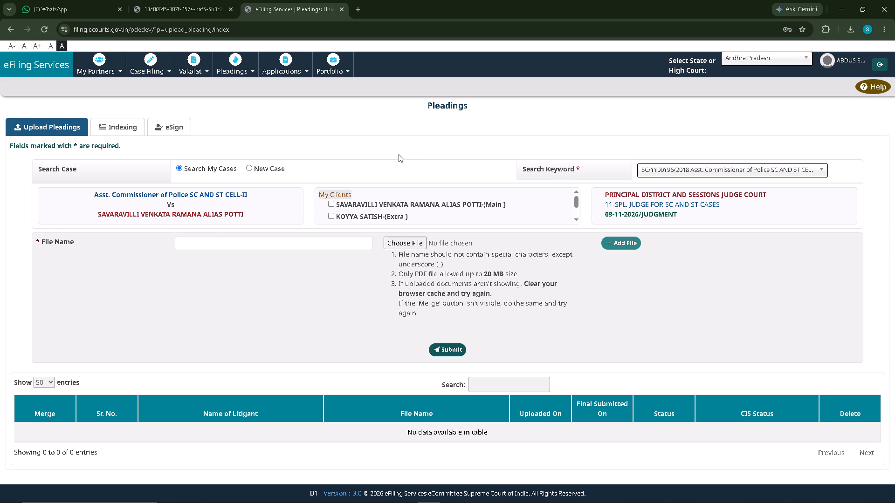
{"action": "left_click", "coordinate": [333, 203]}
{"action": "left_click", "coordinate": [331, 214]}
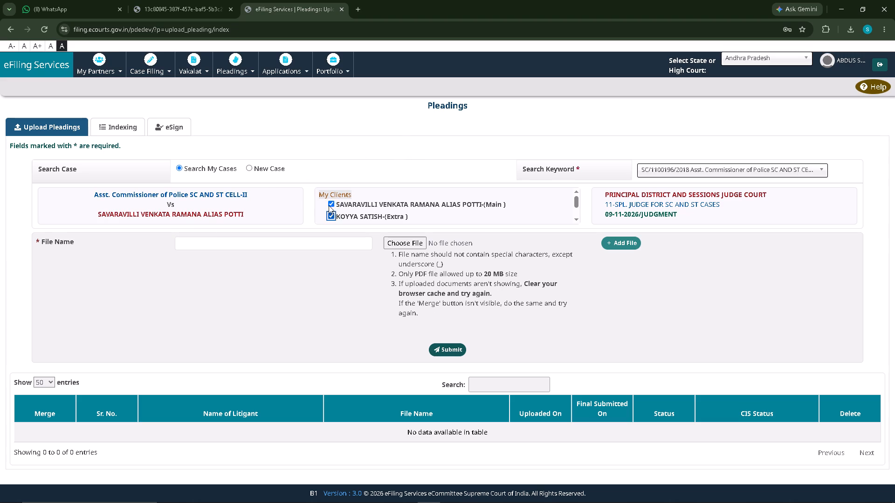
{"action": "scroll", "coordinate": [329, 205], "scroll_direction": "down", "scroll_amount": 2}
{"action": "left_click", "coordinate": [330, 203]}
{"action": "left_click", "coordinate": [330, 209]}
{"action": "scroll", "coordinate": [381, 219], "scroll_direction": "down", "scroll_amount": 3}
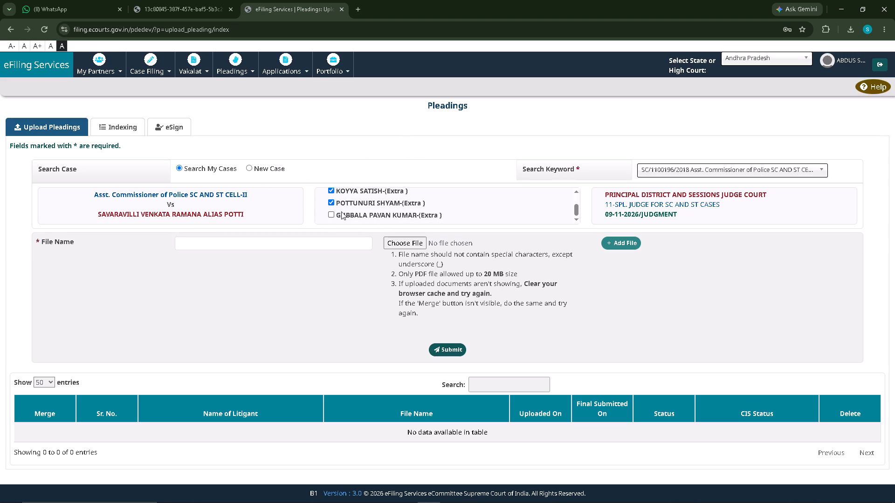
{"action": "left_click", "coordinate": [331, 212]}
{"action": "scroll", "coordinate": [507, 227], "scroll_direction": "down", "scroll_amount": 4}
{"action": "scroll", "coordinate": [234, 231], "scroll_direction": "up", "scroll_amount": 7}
Return to the dashboard and check the Draft Pleadings and Completed Pleadings lists, closing each one.
{"action": "left_click", "coordinate": [43, 63]}
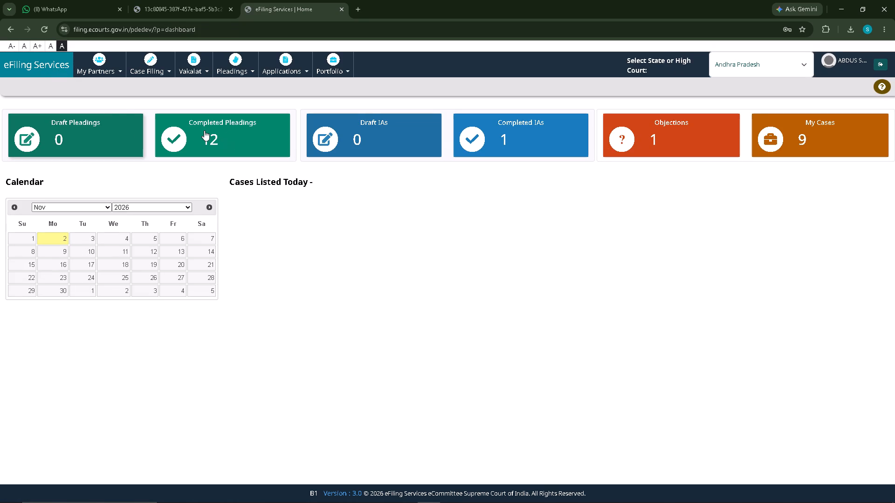
{"action": "left_click", "coordinate": [81, 129]}
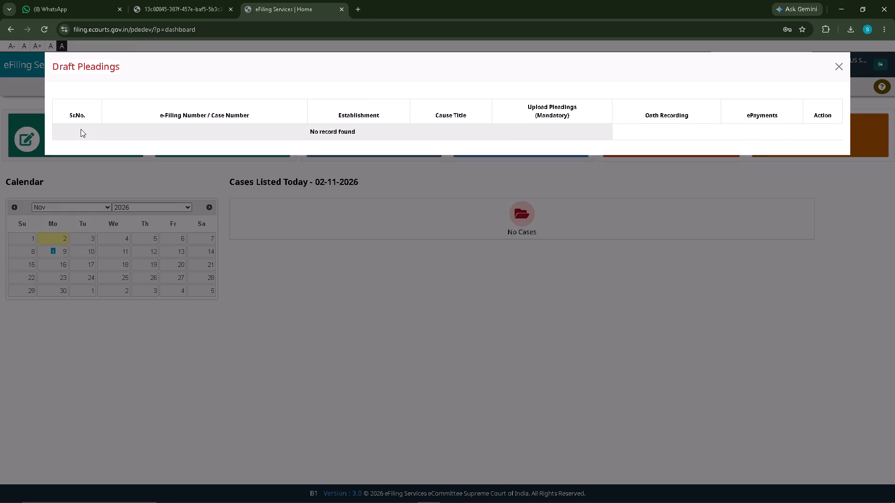
{"action": "left_click", "coordinate": [840, 70]}
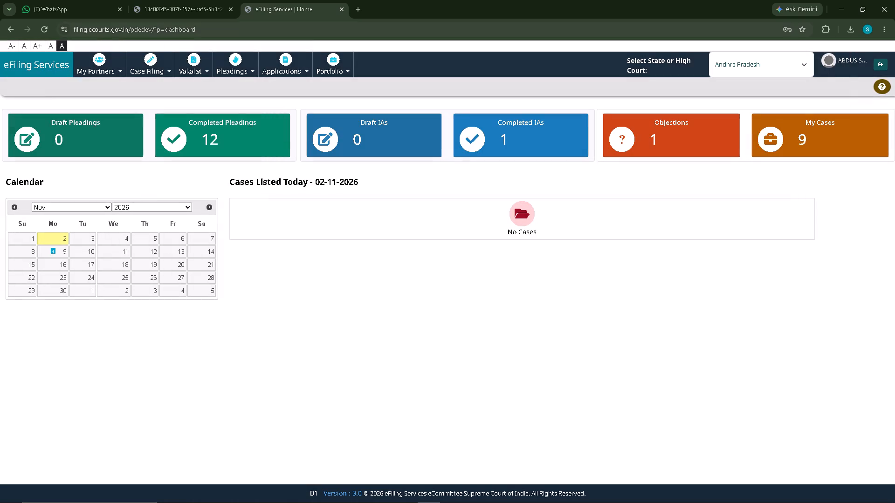
{"action": "left_click", "coordinate": [207, 140]}
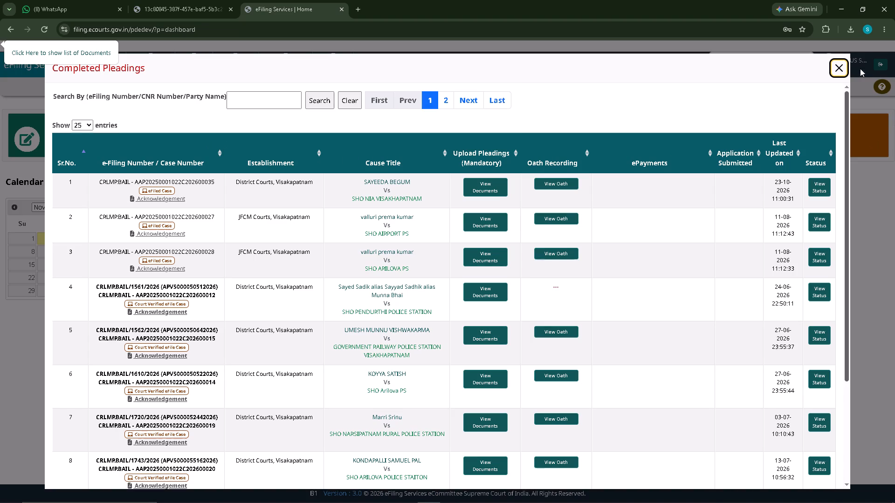
{"action": "left_click", "coordinate": [842, 72]}
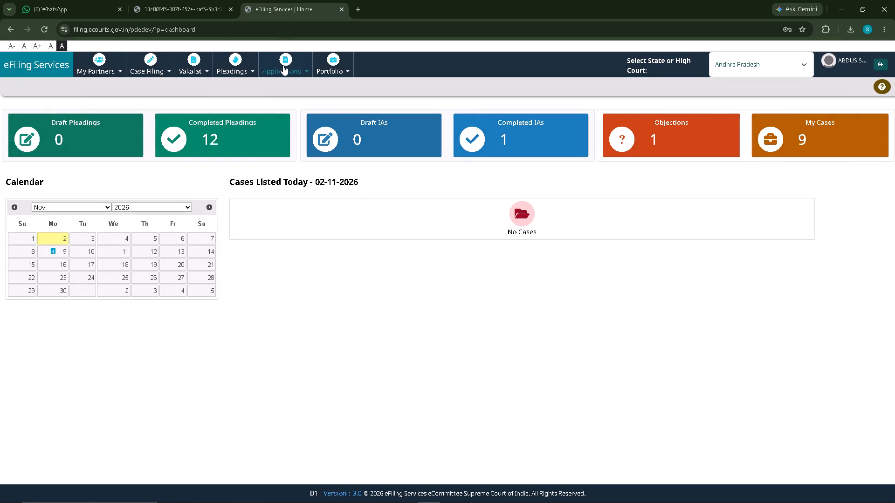
Open the Pleadings upload page again from the dashboard.
{"action": "left_click", "coordinate": [248, 68]}
{"action": "left_click", "coordinate": [244, 99]}
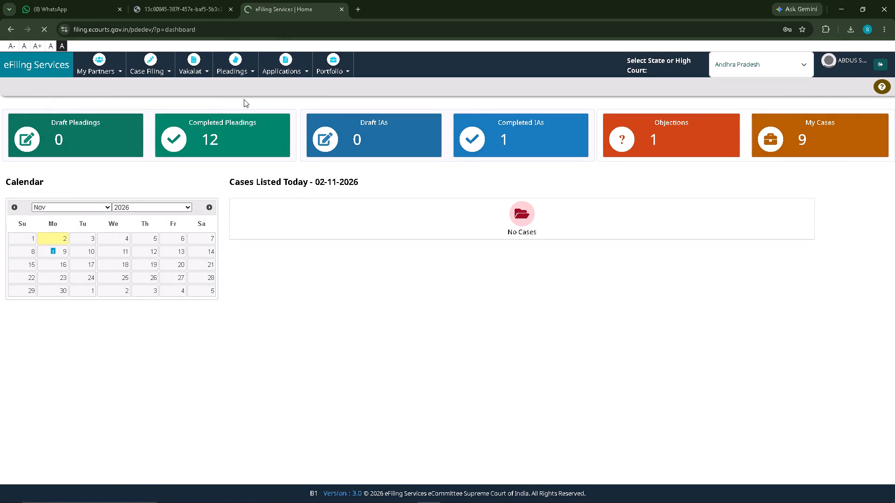
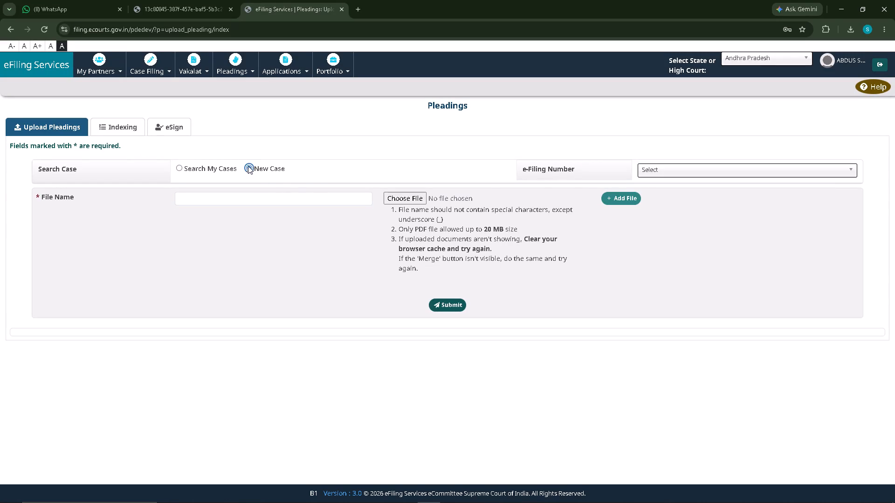
Switch the pleading upload's case lookup to Search My Cases and search with the keyword "SC".
{"action": "left_click", "coordinate": [658, 170]}
{"action": "left_click", "coordinate": [181, 168]}
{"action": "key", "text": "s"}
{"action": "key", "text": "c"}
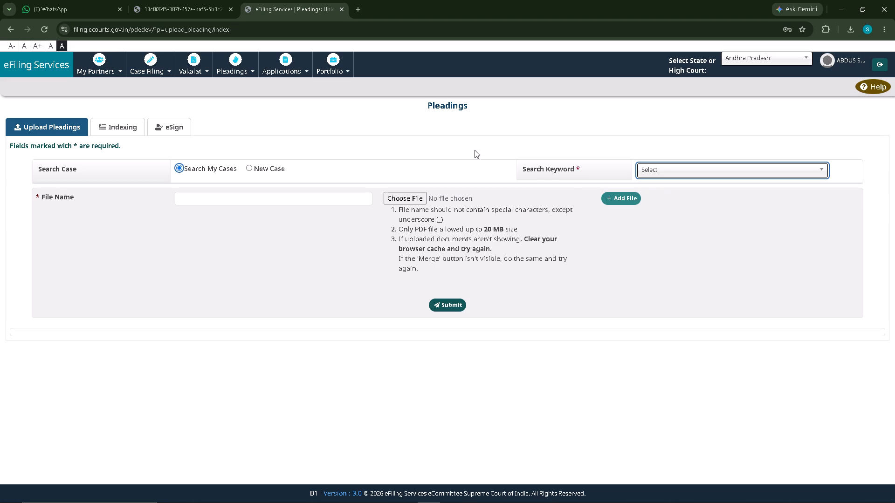
{"action": "left_click", "coordinate": [664, 172]}
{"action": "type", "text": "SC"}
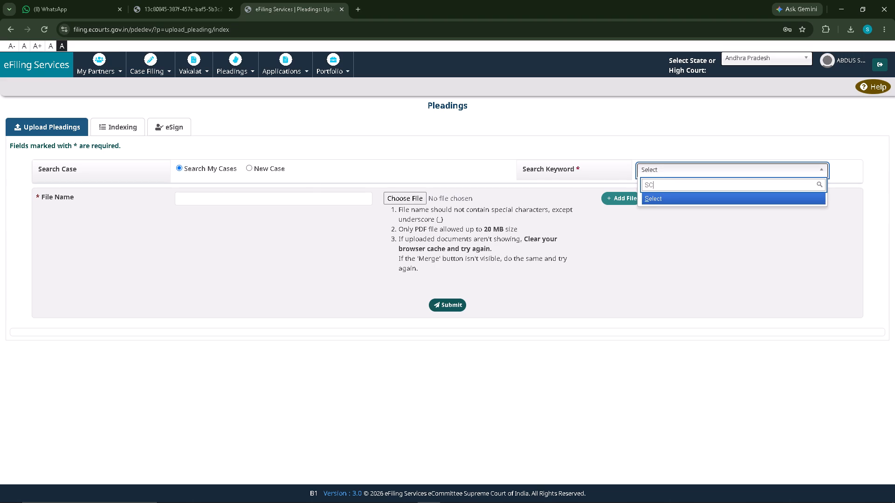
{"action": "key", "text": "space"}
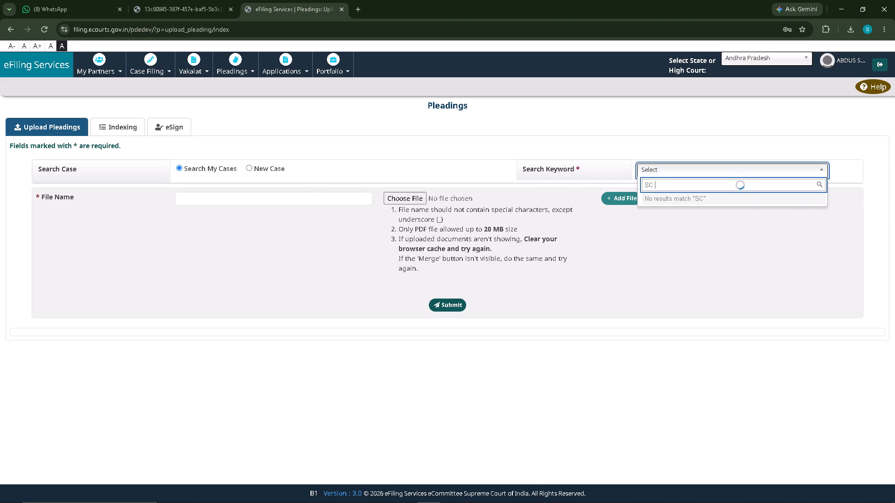
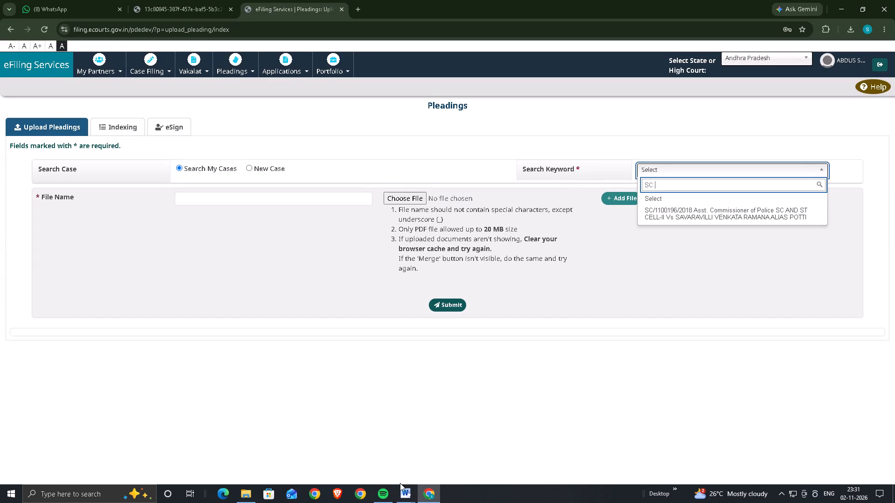
Switch to the Word document "Affidavit in case no 196 of 2018".
{"action": "left_click", "coordinate": [406, 496]}
{"action": "left_click", "coordinate": [449, 455]}
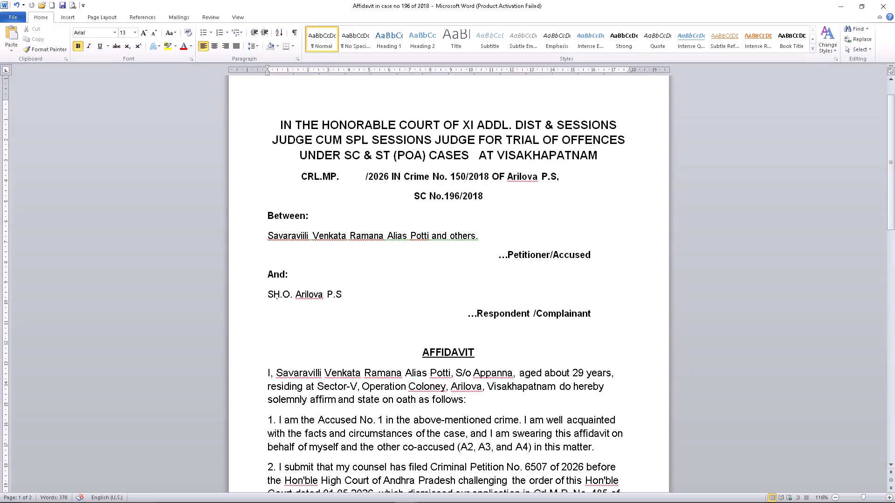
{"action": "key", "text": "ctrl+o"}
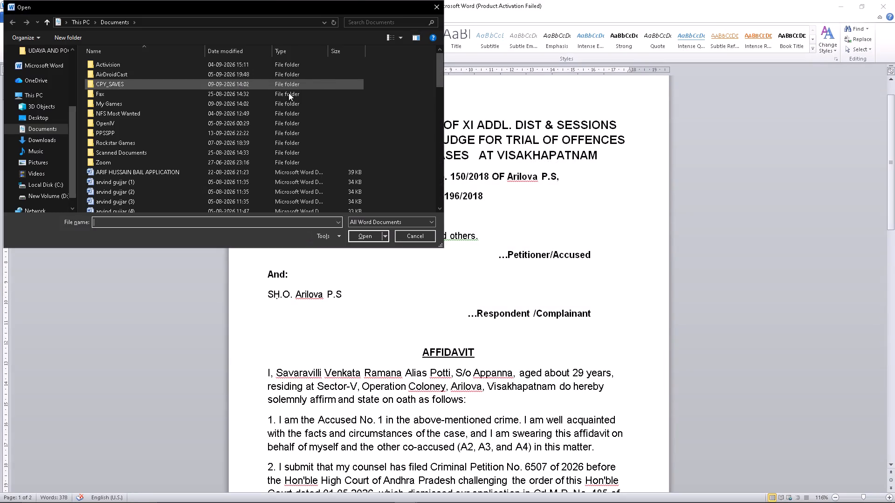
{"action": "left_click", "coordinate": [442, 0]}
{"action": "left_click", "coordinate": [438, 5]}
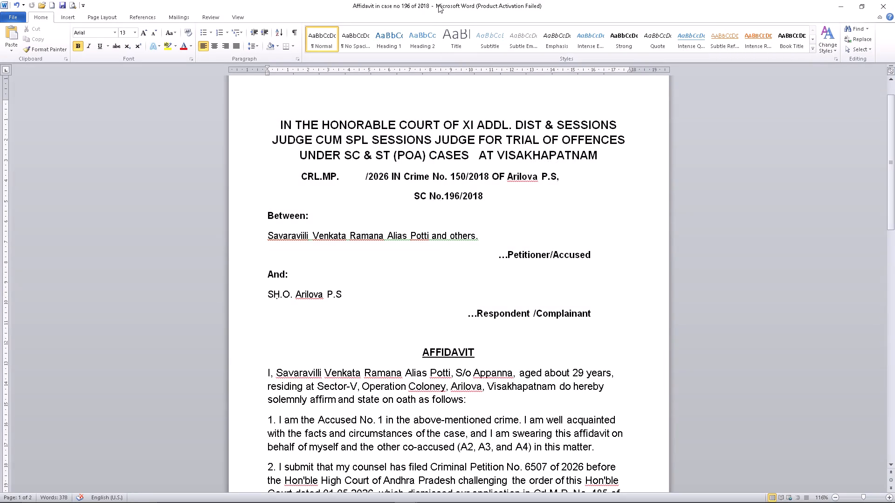
Print only page 1 of the affidavit and dismiss the printer status notice.
{"action": "key", "text": "ctrl+p"}
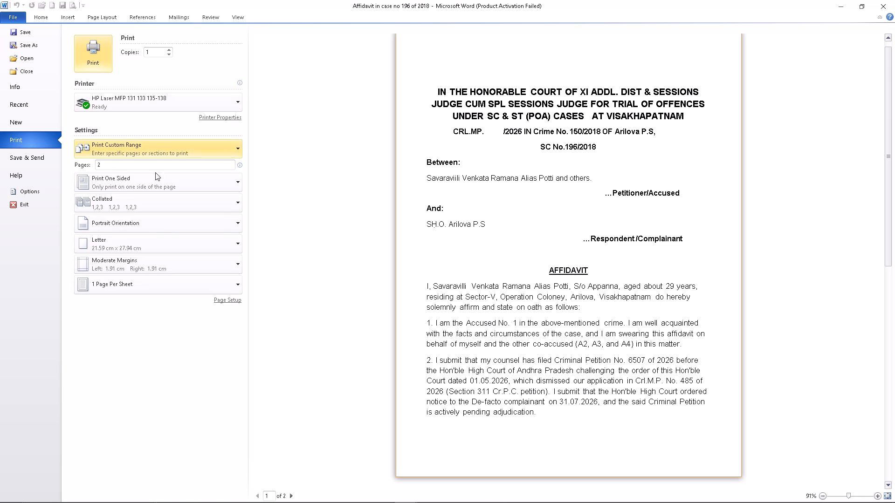
{"action": "left_click", "coordinate": [145, 164]}
{"action": "key", "text": "BackSpace"}
{"action": "key", "text": "1"}
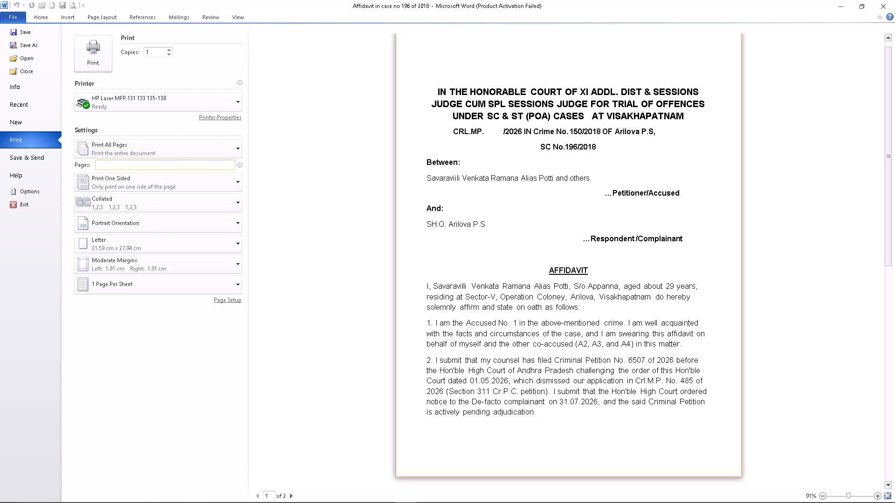
{"action": "left_click", "coordinate": [80, 63]}
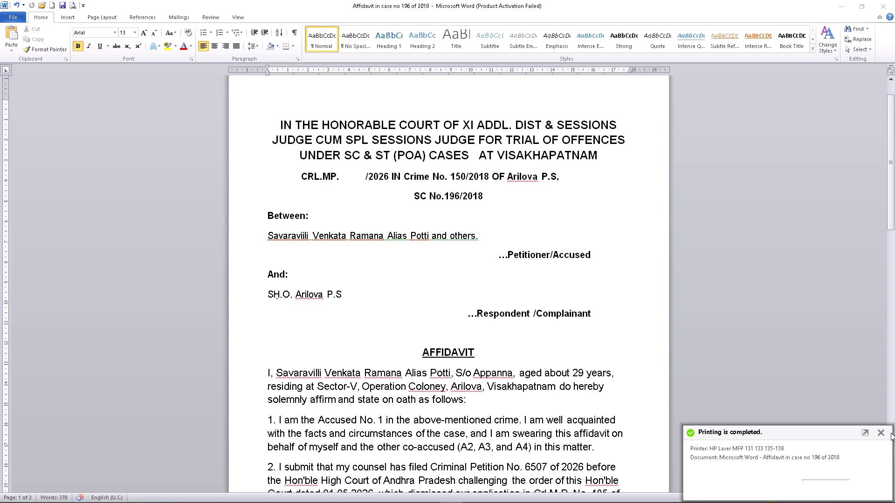
{"action": "left_click", "coordinate": [881, 435]}
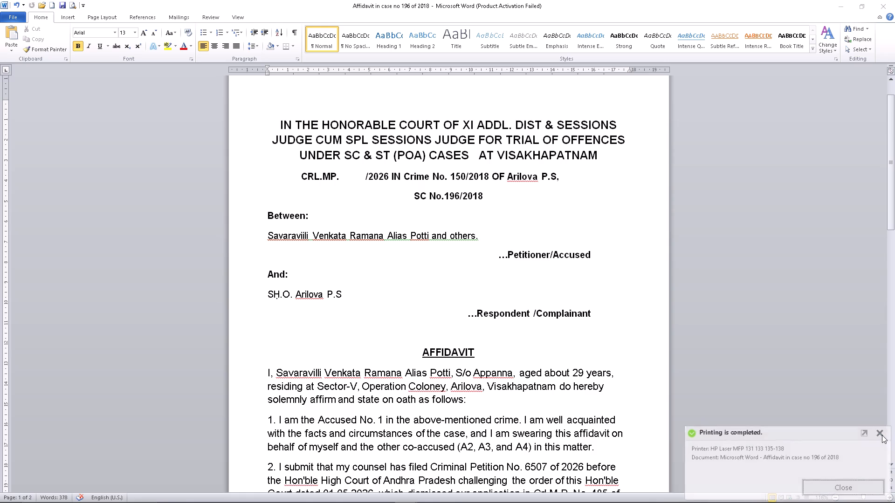
Print only page 2 of the affidavit.
{"action": "key", "text": "ctrl+p"}
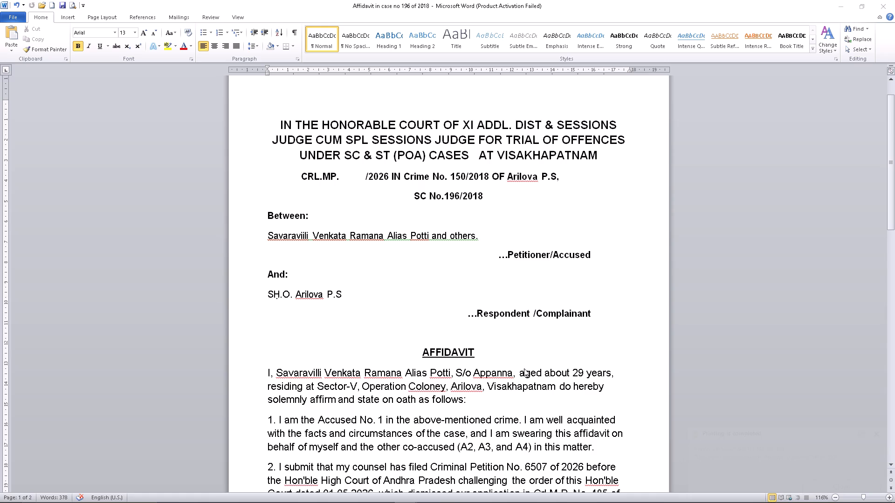
{"action": "key", "text": "ctrl+p"}
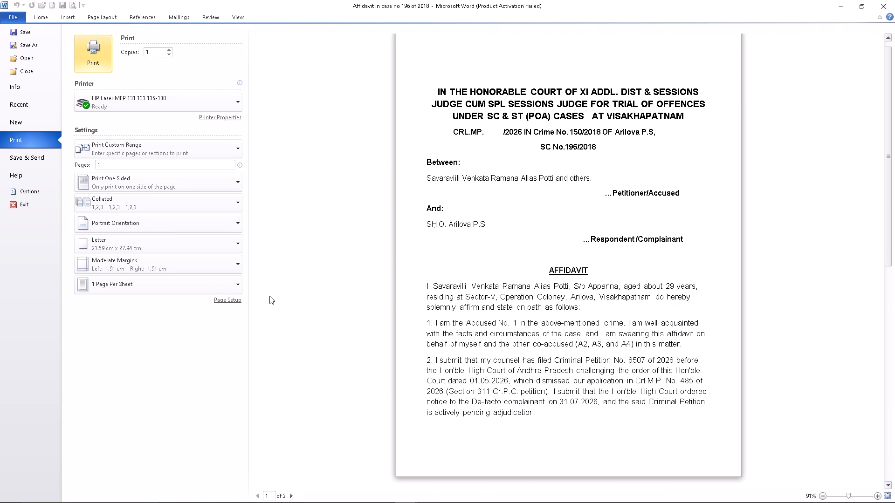
{"action": "left_click", "coordinate": [105, 168]}
{"action": "key", "text": "BackSpace"}
{"action": "key", "text": "2"}
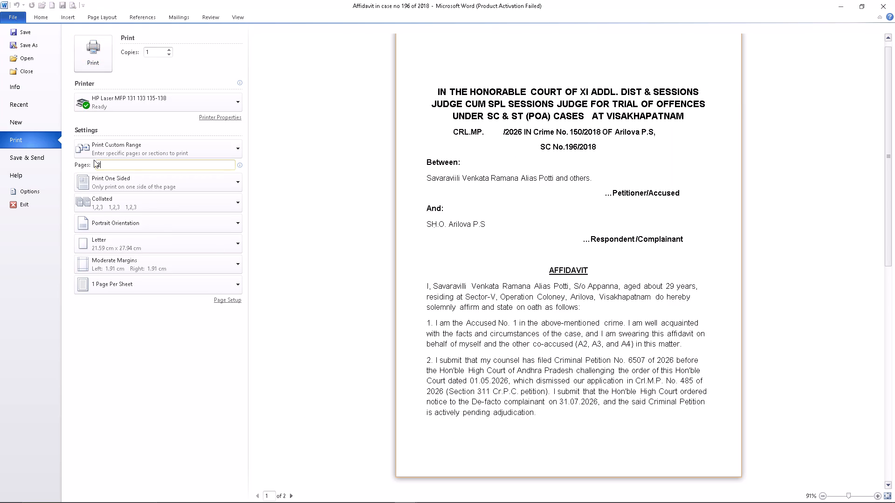
{"action": "left_click", "coordinate": [86, 61]}
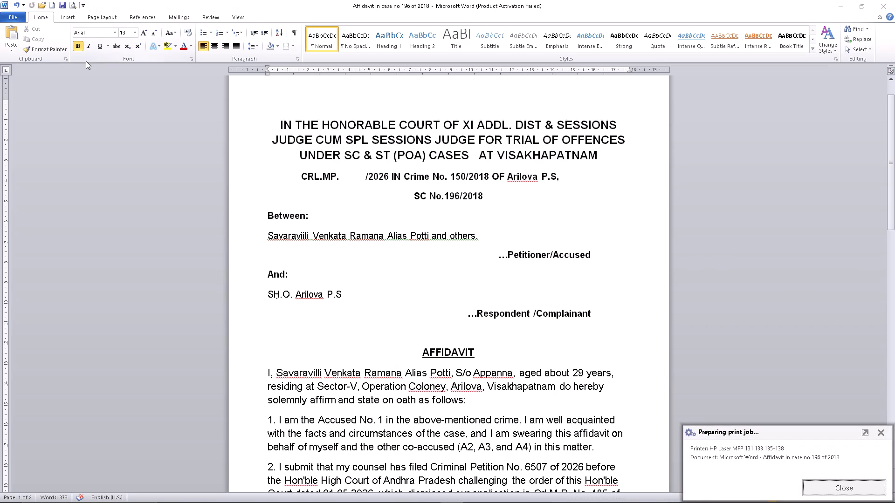
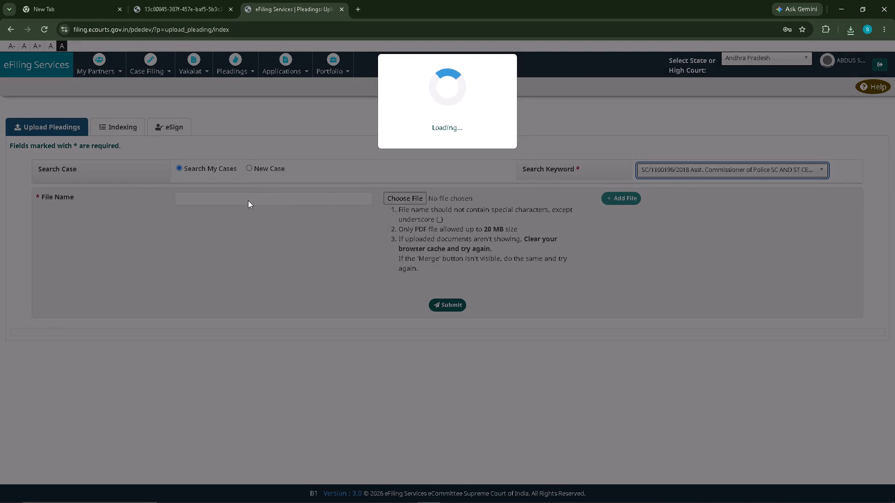
{"action": "left_click", "coordinate": [328, 203]}
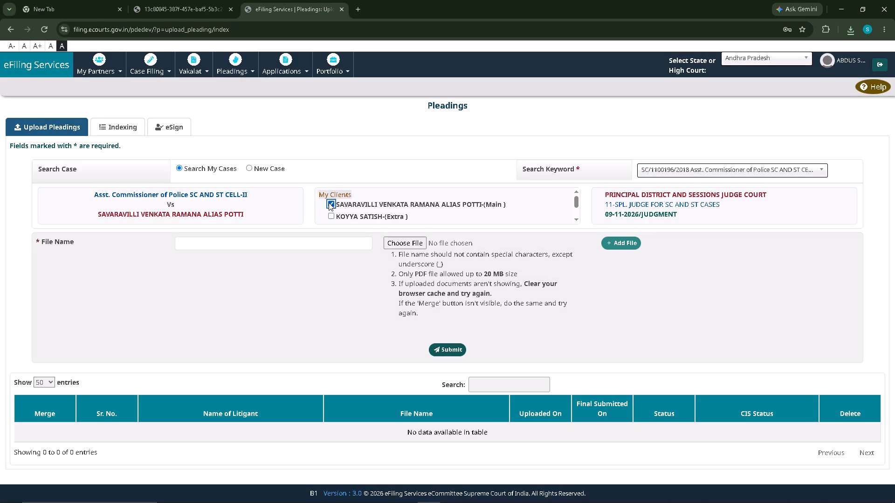
{"action": "left_click", "coordinate": [330, 215]}
{"action": "scroll", "coordinate": [350, 208], "scroll_direction": "down", "scroll_amount": 4}
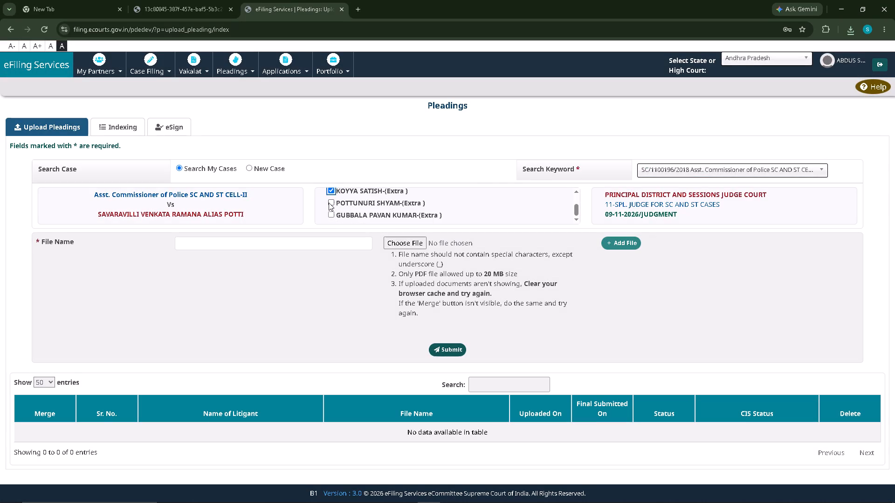
{"action": "left_click", "coordinate": [330, 202]}
{"action": "left_click", "coordinate": [330, 212]}
{"action": "scroll", "coordinate": [413, 193], "scroll_direction": "down", "scroll_amount": 5}
{"action": "left_click", "coordinate": [263, 243]}
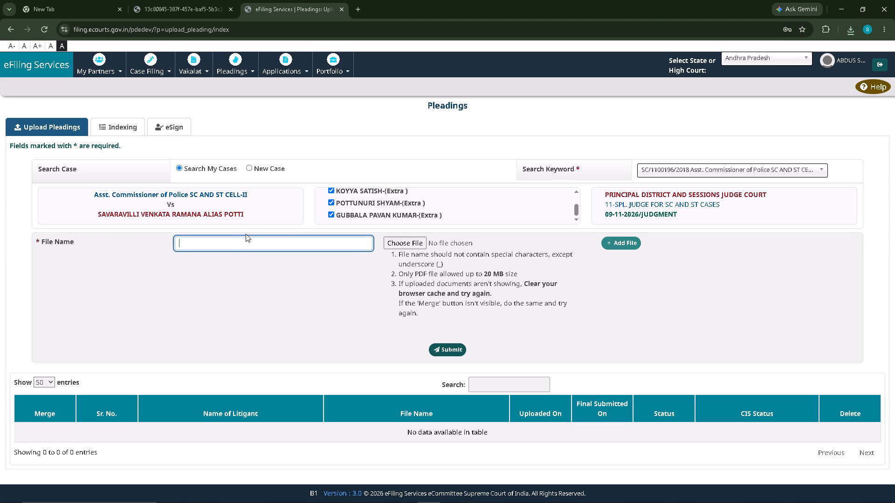
{"action": "type", "text": "SA"}
{"action": "type", "text": "VA"}
{"action": "type", "text": "RA"}
{"action": "type", "text": "VII"}
{"action": "key", "text": "BackSpace"}
{"action": "type", "text": "LLI"}
{"action": "left_click", "coordinate": [394, 247]}
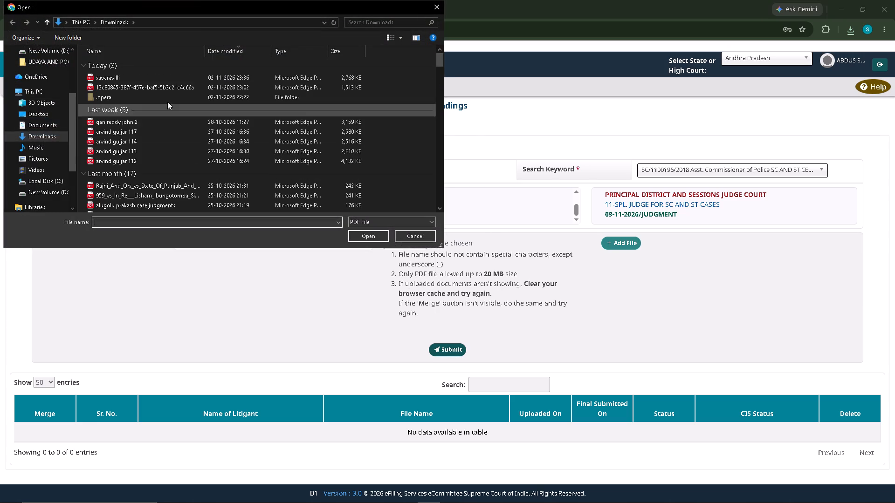
{"action": "left_click", "coordinate": [156, 75]}
{"action": "left_click", "coordinate": [361, 233]}
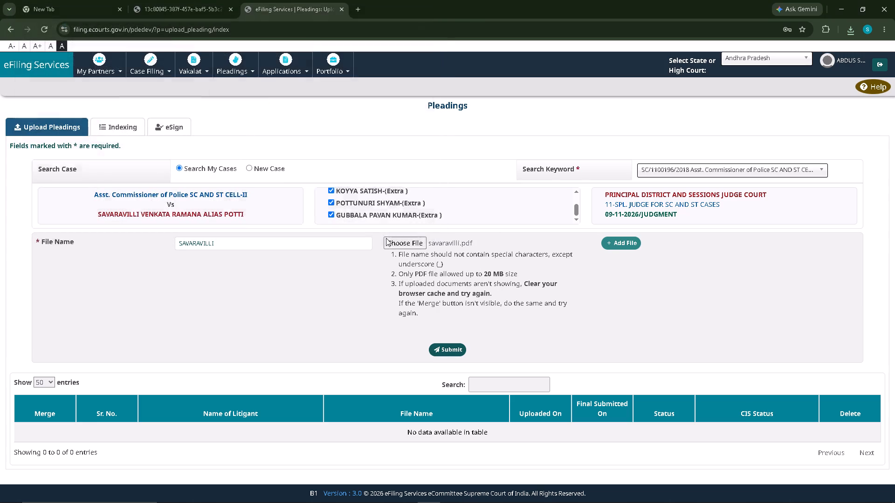
{"action": "left_click", "coordinate": [617, 244]}
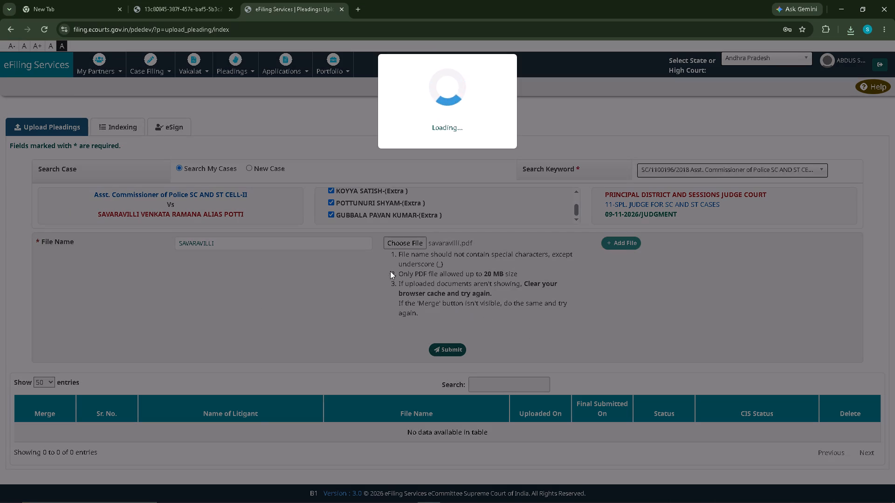
{"action": "left_click", "coordinate": [449, 375]}
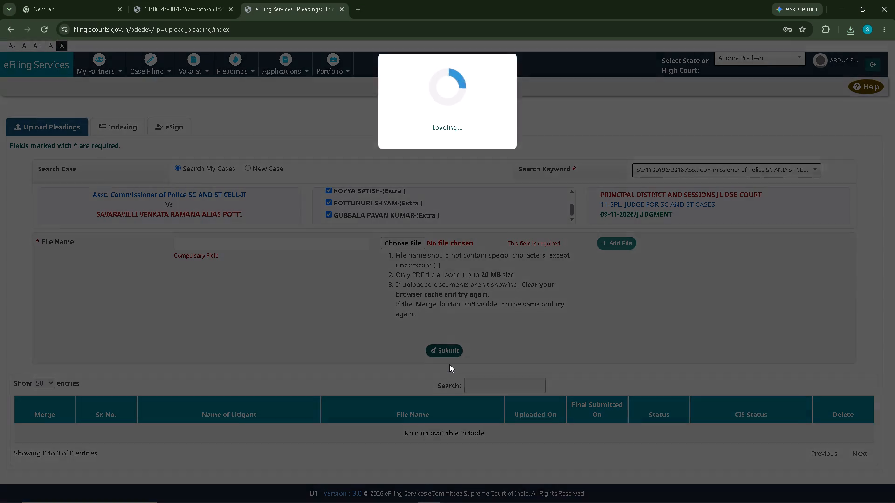
{"action": "left_click", "coordinate": [576, 75]}
{"action": "scroll", "coordinate": [415, 298], "scroll_direction": "down", "scroll_amount": 7}
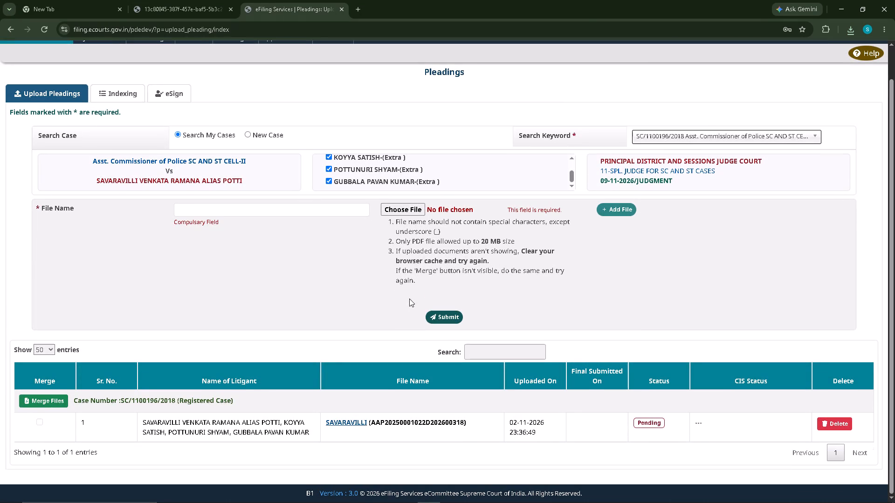
{"action": "scroll", "coordinate": [364, 312], "scroll_direction": "down", "scroll_amount": 5}
{"action": "scroll", "coordinate": [220, 178], "scroll_direction": "up", "scroll_amount": 6}
Index the uploaded pleading with the title SAVARAVILLI, covering pages 1 to 9, and close the index form.
{"action": "left_click", "coordinate": [117, 128]}
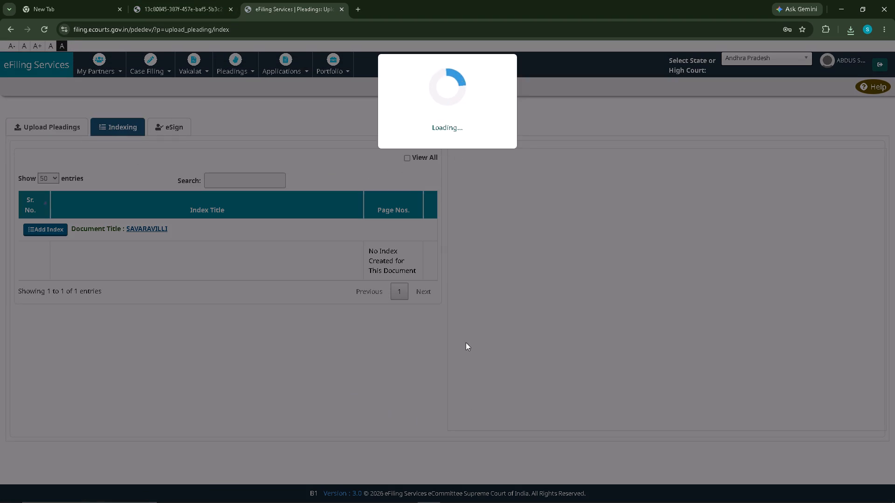
{"action": "left_click", "coordinate": [45, 229]}
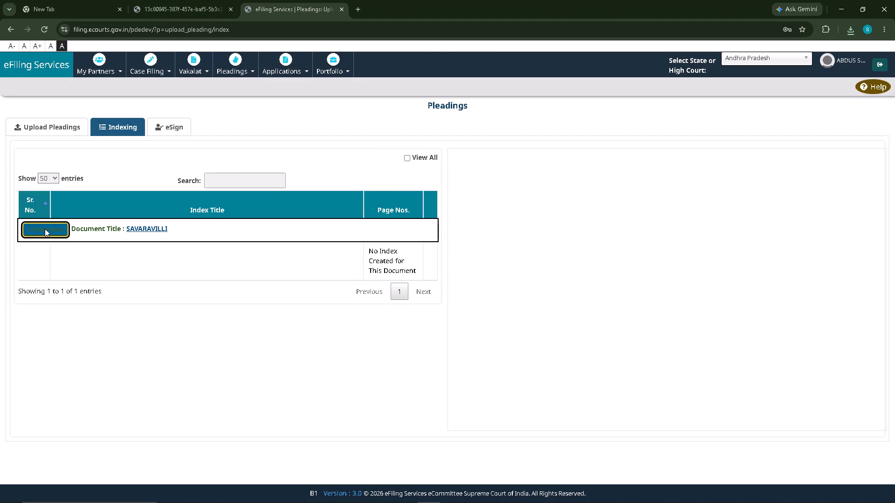
{"action": "left_click", "coordinate": [430, 95]}
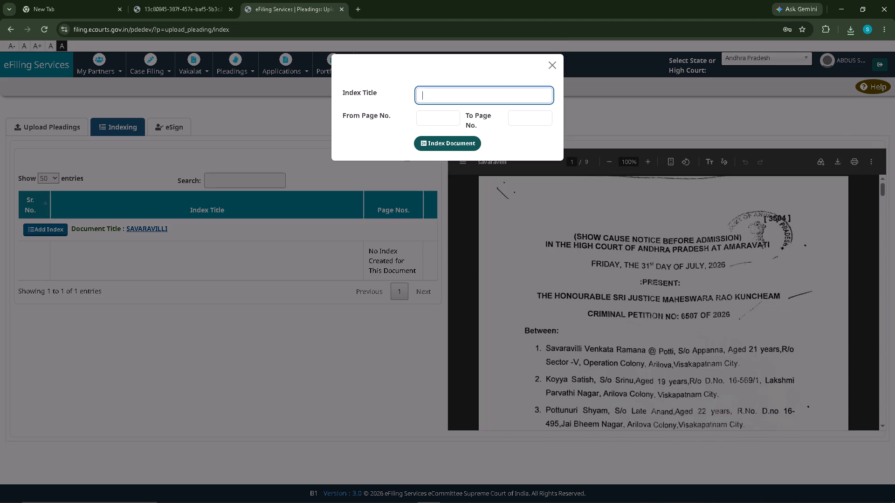
{"action": "type", "text": "SA"}
{"action": "type", "text": "VARA"}
{"action": "type", "text": "VILLI"}
{"action": "left_click", "coordinate": [441, 114]}
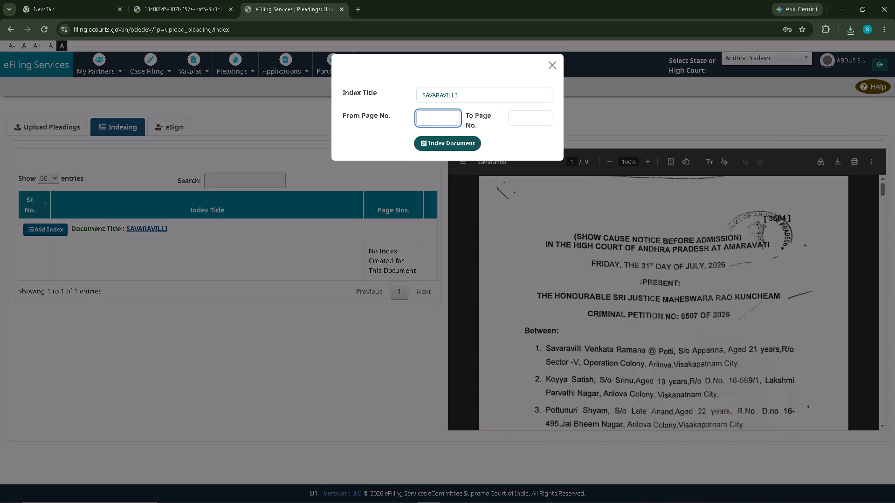
{"action": "key", "text": "1"}
{"action": "key", "text": "Tab"}
{"action": "key", "text": "3"}
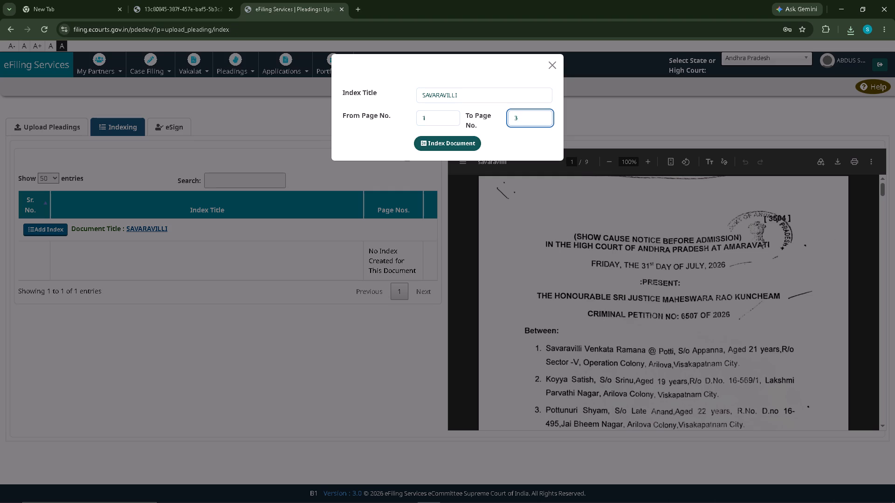
{"action": "key", "text": "BackSpace"}
{"action": "key", "text": "9"}
{"action": "left_click", "coordinate": [452, 146]}
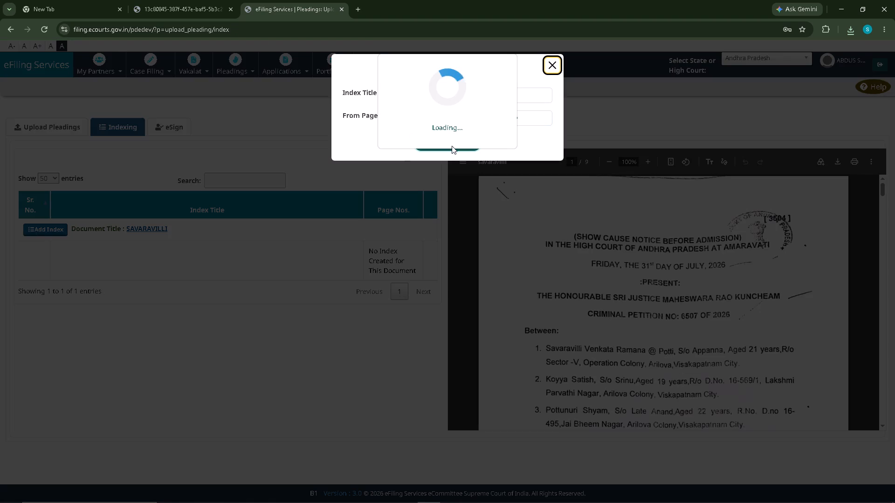
{"action": "left_click", "coordinate": [551, 63]}
{"action": "left_click", "coordinate": [583, 80]}
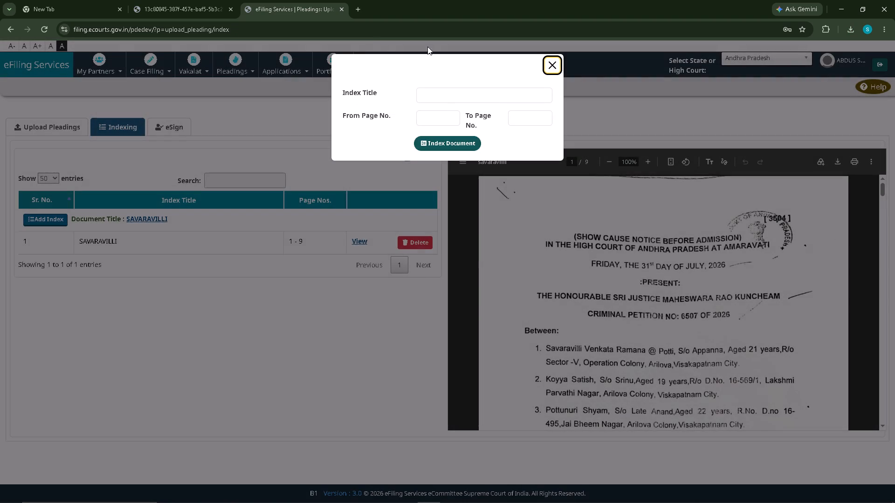
{"action": "left_click", "coordinate": [560, 64]}
{"action": "left_click", "coordinate": [557, 65]}
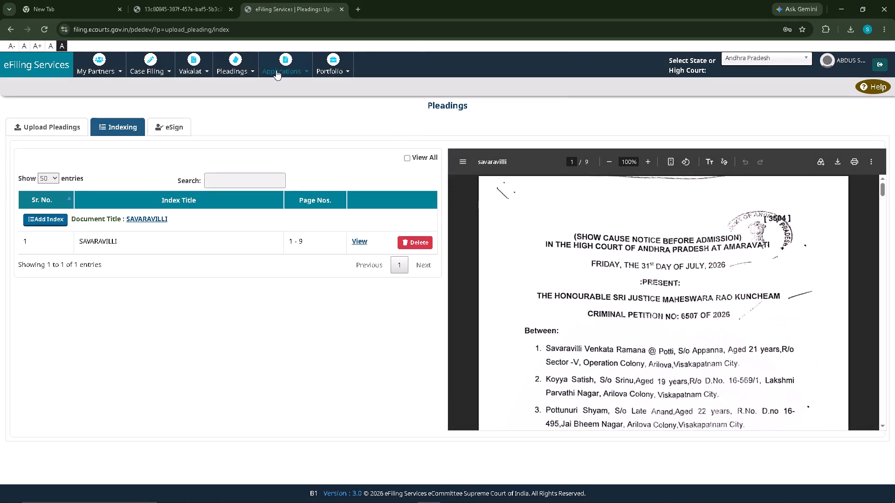
Open the Oath Recording page for pleadings.
{"action": "left_click", "coordinate": [240, 69]}
{"action": "left_click", "coordinate": [257, 116]}
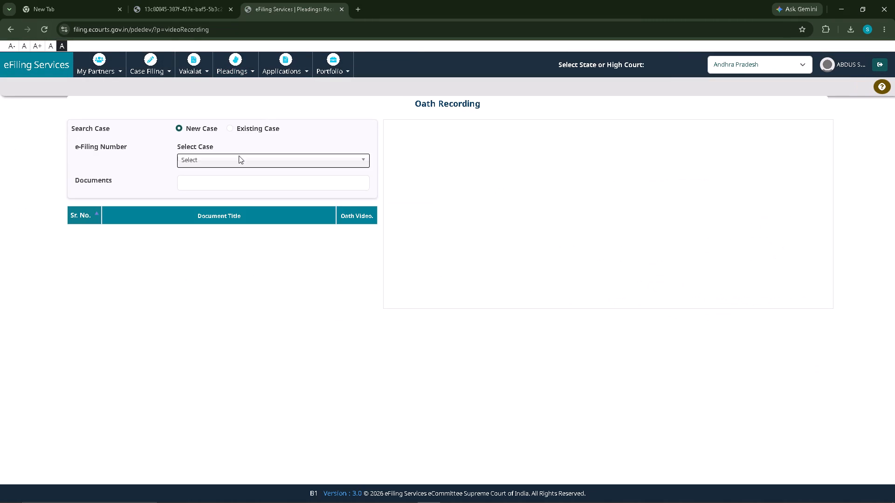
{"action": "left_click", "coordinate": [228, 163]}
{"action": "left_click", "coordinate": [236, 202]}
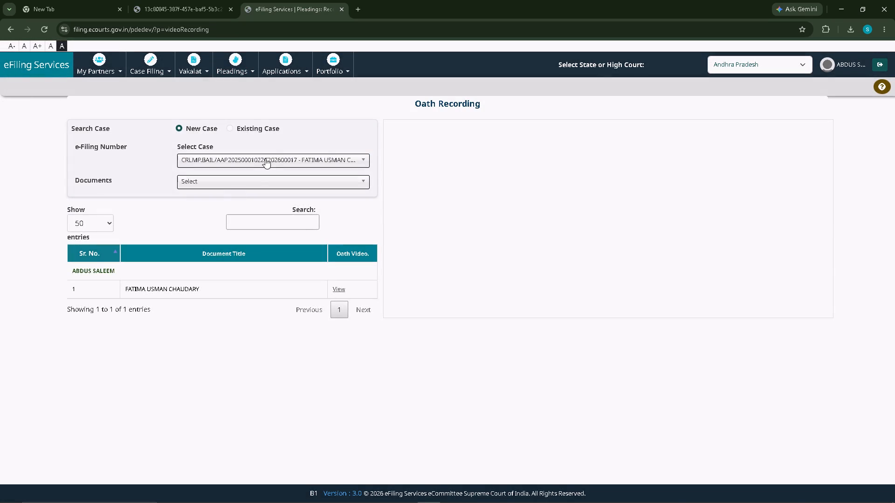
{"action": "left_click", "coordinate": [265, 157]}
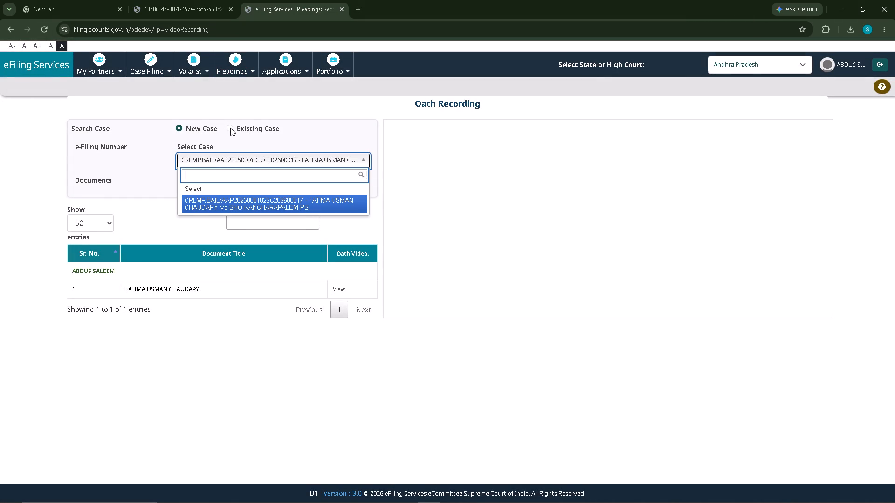
{"action": "left_click", "coordinate": [230, 128]}
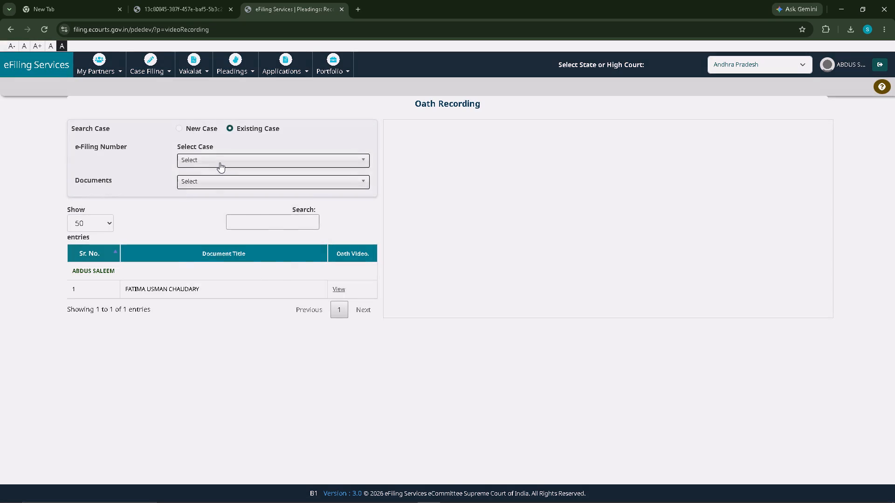
{"action": "left_click", "coordinate": [219, 163]}
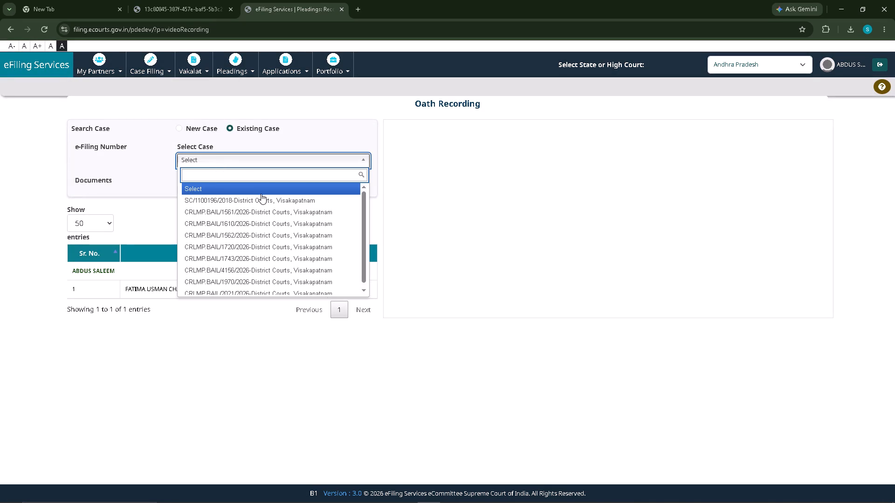
{"action": "left_click", "coordinate": [265, 198]}
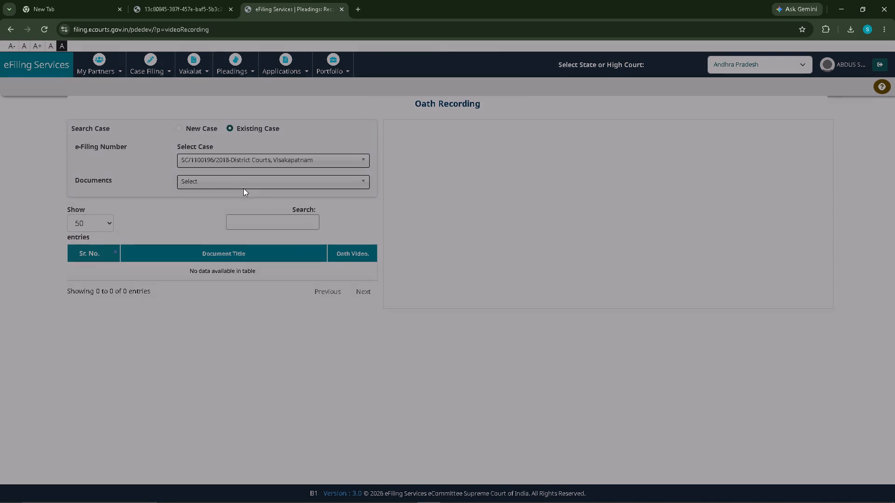
{"action": "left_click", "coordinate": [236, 186]}
{"action": "left_click", "coordinate": [245, 220]}
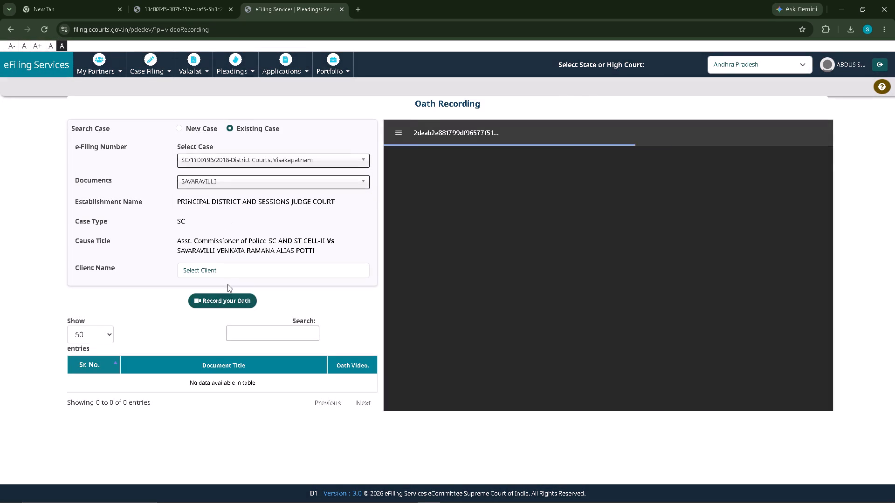
Set the client to the filer's own MySelf entry and start recording the oath.
{"action": "left_click", "coordinate": [218, 272]}
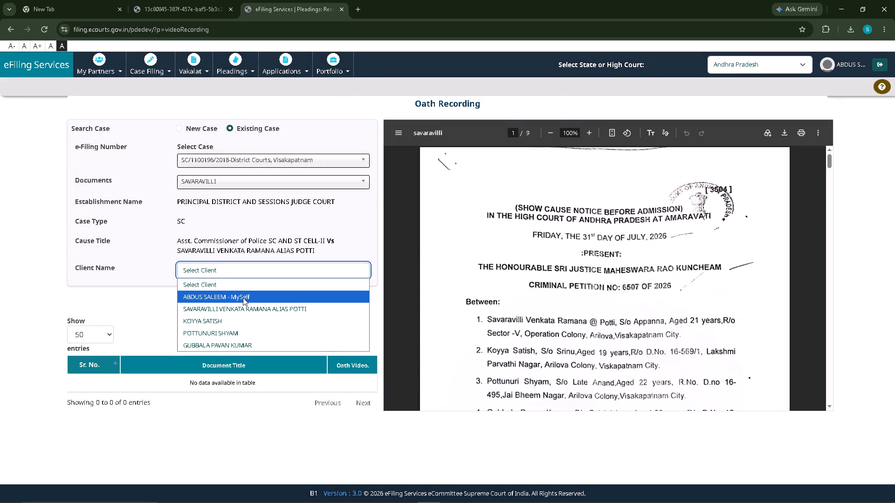
{"action": "left_click", "coordinate": [243, 298]}
{"action": "left_click", "coordinate": [223, 298]}
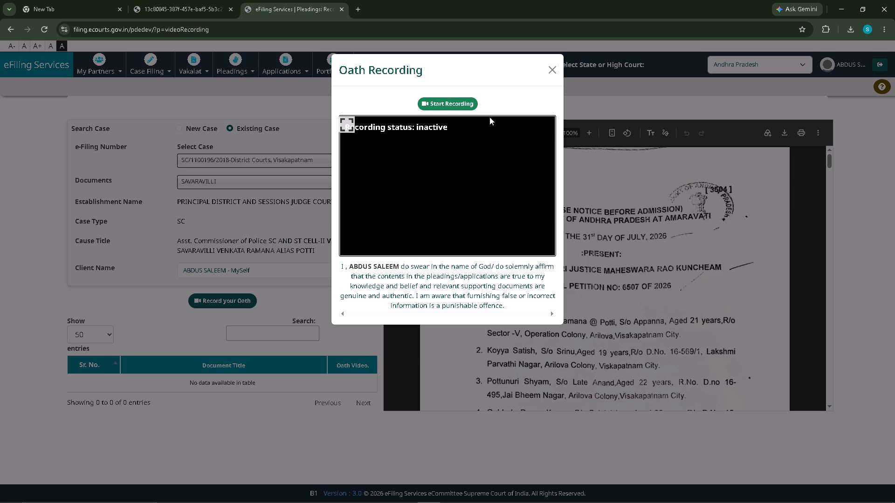
{"action": "left_click", "coordinate": [436, 104]}
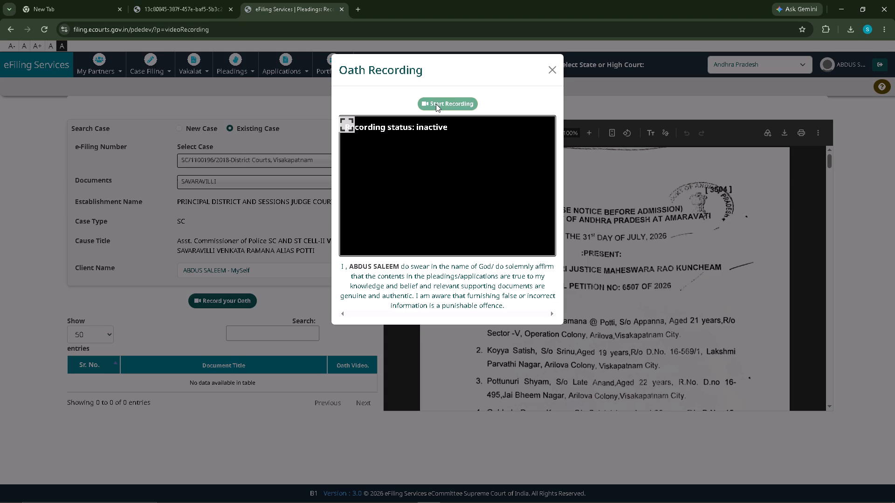
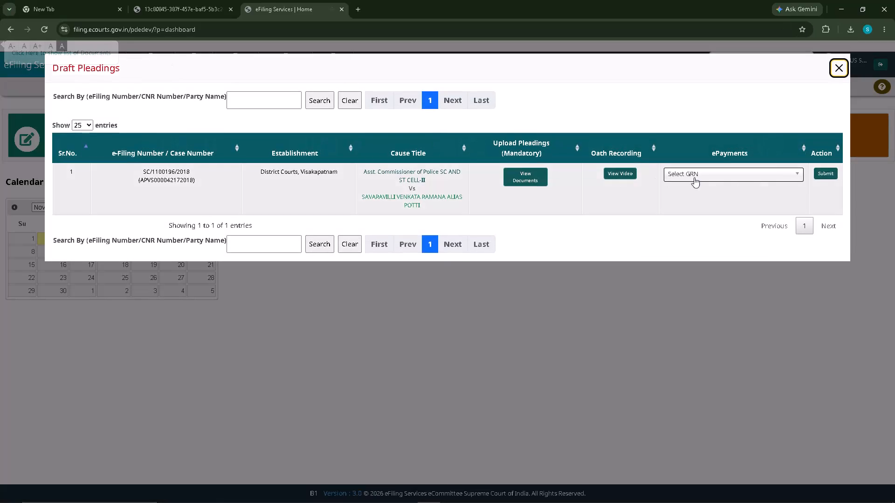
{"action": "left_click", "coordinate": [825, 173]}
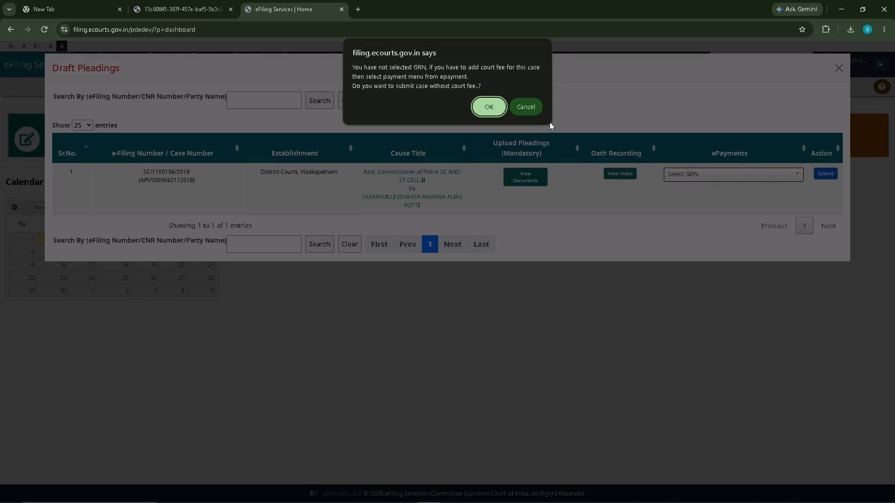
{"action": "left_click", "coordinate": [491, 109]}
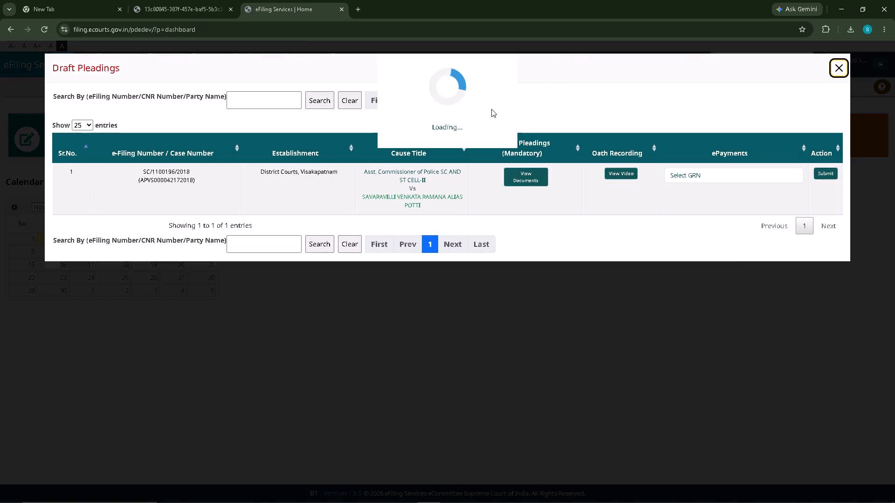
{"action": "left_click", "coordinate": [578, 74]}
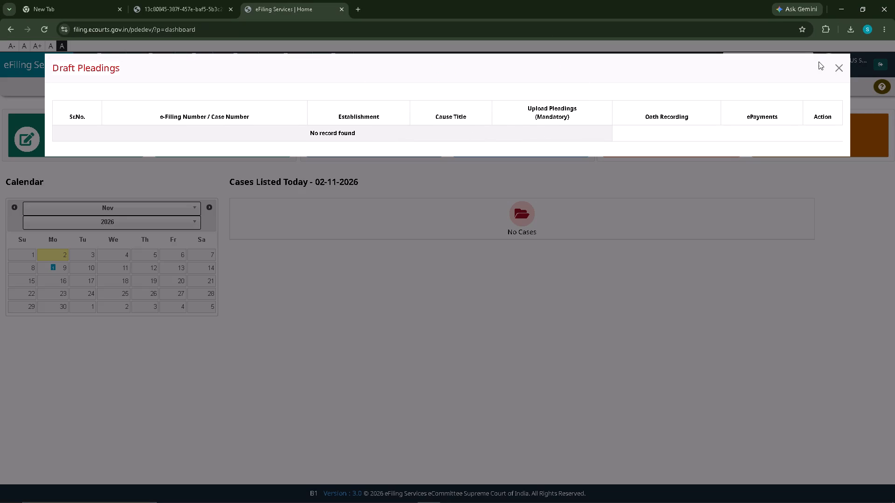
{"action": "left_click", "coordinate": [836, 68]}
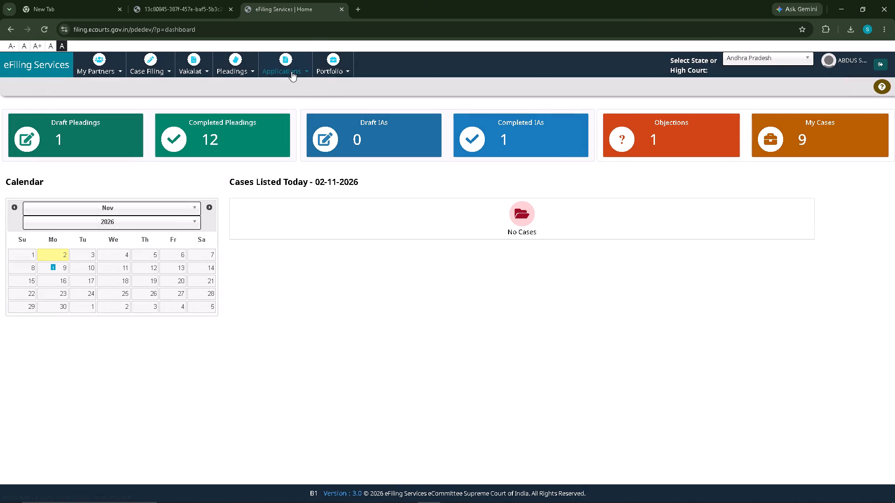
Recheck the draft pleadings, return to the dashboard and refresh its counts.
{"action": "left_click", "coordinate": [293, 72]}
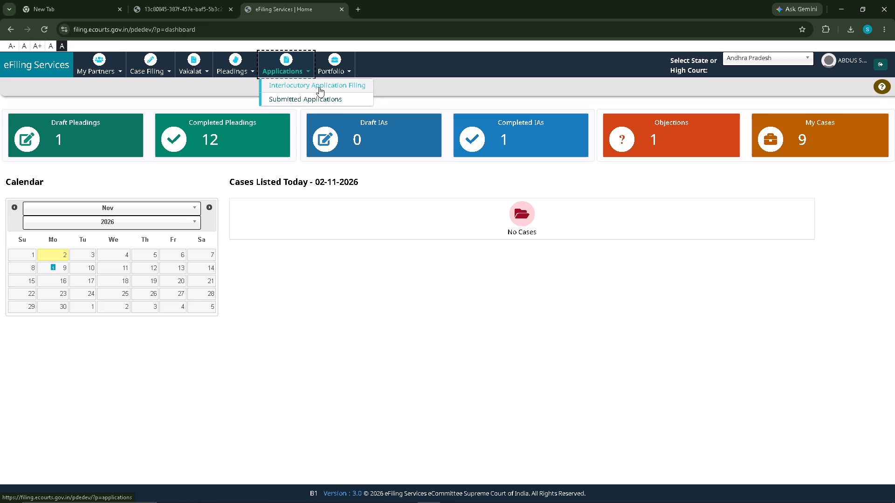
{"action": "left_click", "coordinate": [110, 134]}
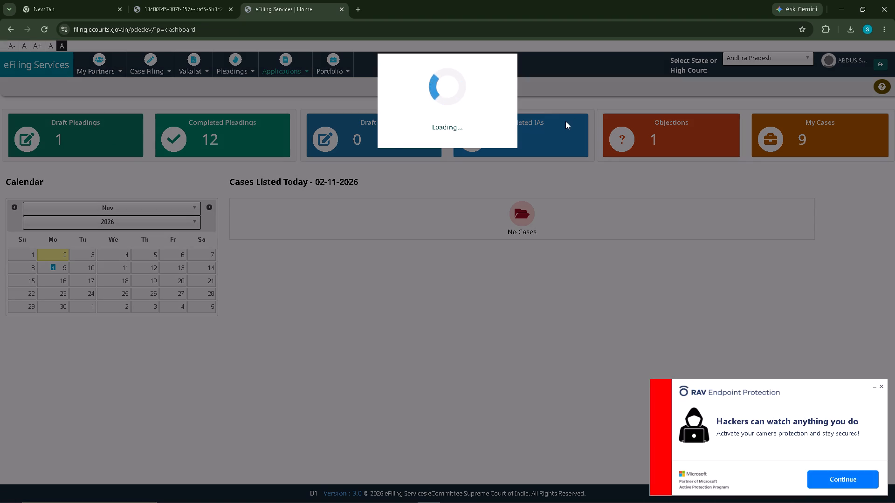
{"action": "left_click", "coordinate": [838, 66]}
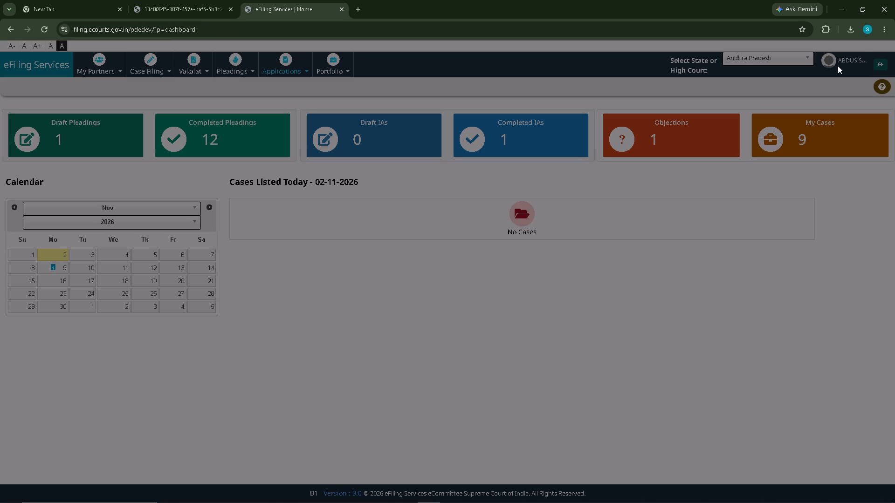
{"action": "left_click", "coordinate": [56, 60]}
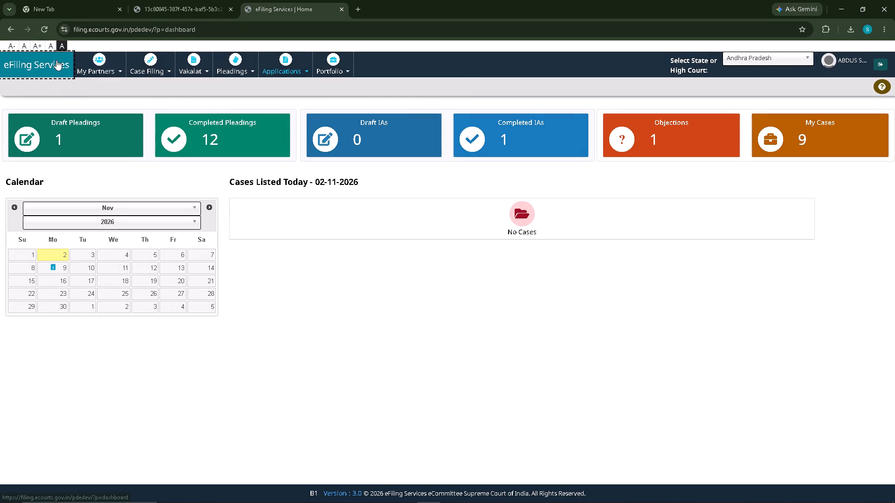
{"action": "left_click", "coordinate": [45, 26]}
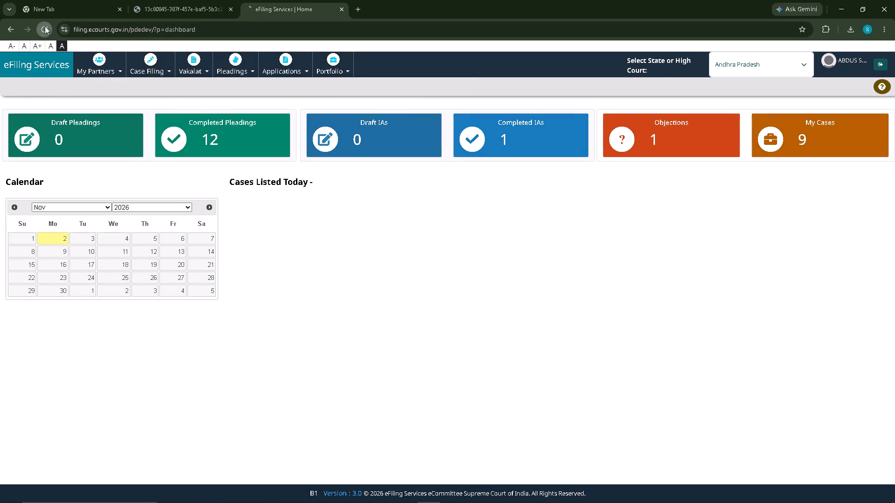
{"action": "left_click", "coordinate": [221, 129]}
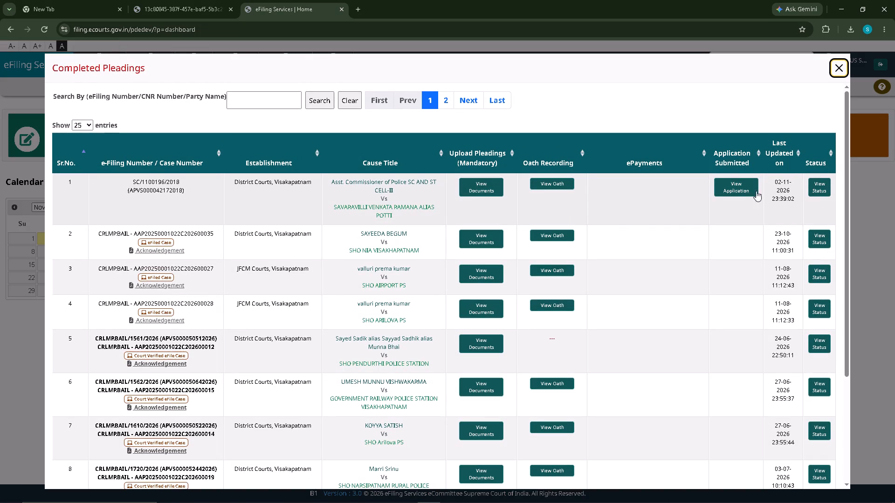
{"action": "left_click", "coordinate": [739, 187]}
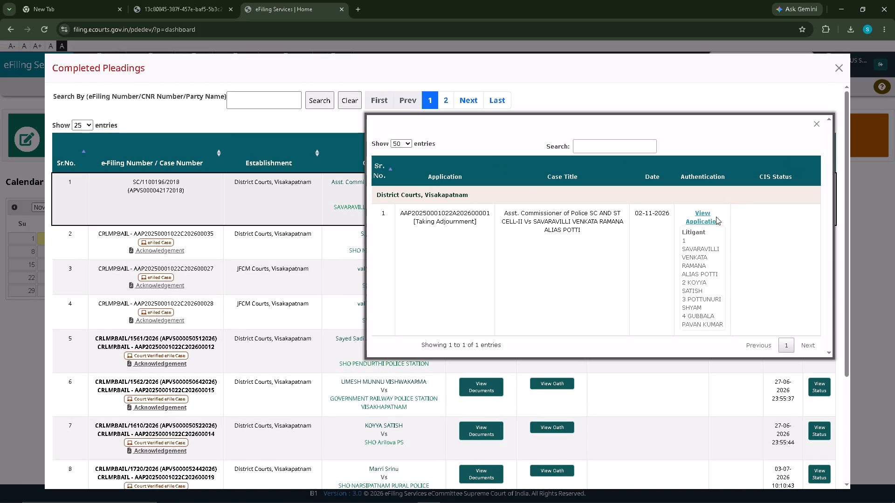
{"action": "scroll", "coordinate": [723, 243], "scroll_direction": "down", "scroll_amount": 4}
{"action": "scroll", "coordinate": [591, 196], "scroll_direction": "up", "scroll_amount": 4}
Read both pages of the submitted Taking Adjournment application, including its prayer and signature block, and close the document.
{"action": "left_click", "coordinate": [697, 219]}
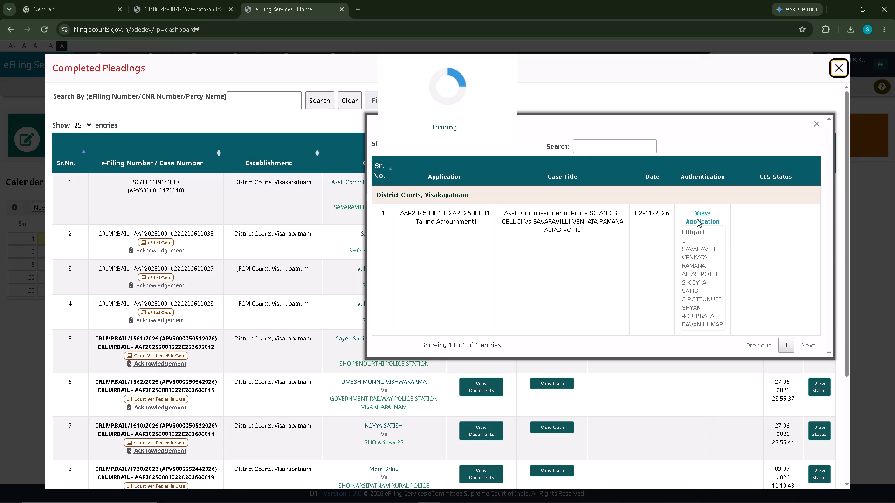
{"action": "scroll", "coordinate": [515, 210], "scroll_direction": "down", "scroll_amount": 1}
{"action": "scroll", "coordinate": [514, 210], "scroll_direction": "up", "scroll_amount": 2}
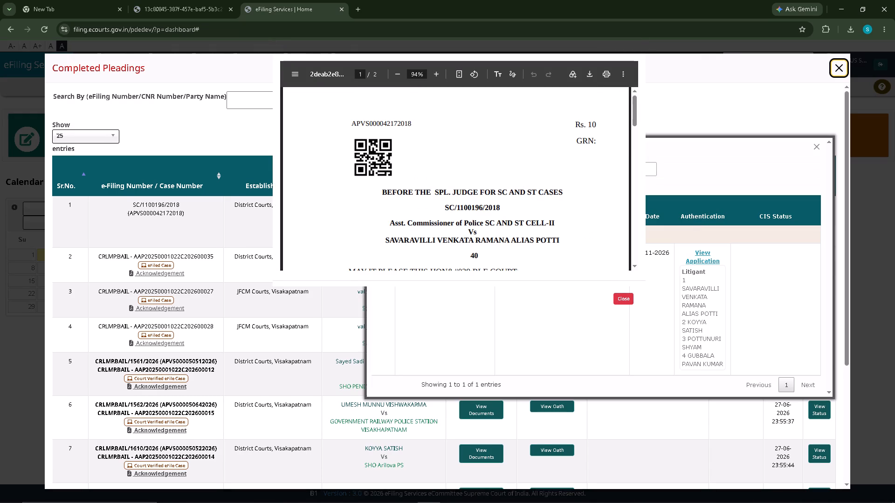
{"action": "scroll", "coordinate": [464, 206], "scroll_direction": "down", "scroll_amount": 17}
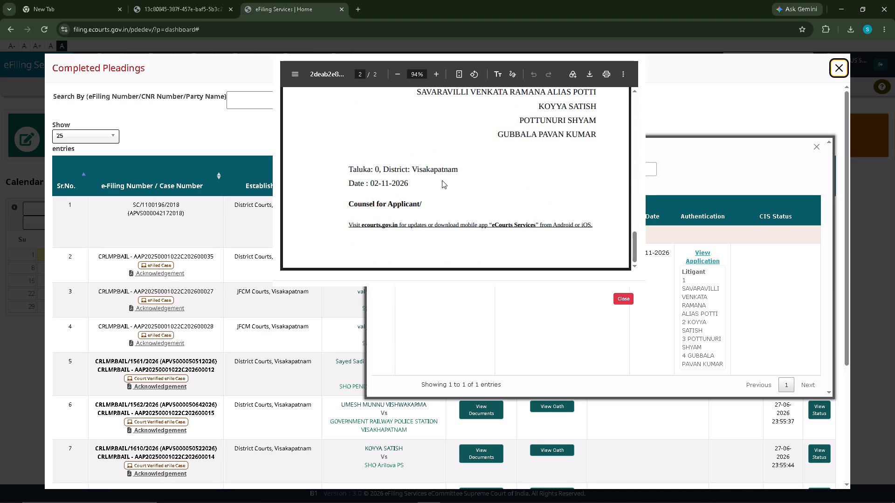
{"action": "scroll", "coordinate": [476, 204], "scroll_direction": "up", "scroll_amount": 1}
{"action": "scroll", "coordinate": [477, 204], "scroll_direction": "down", "scroll_amount": 5}
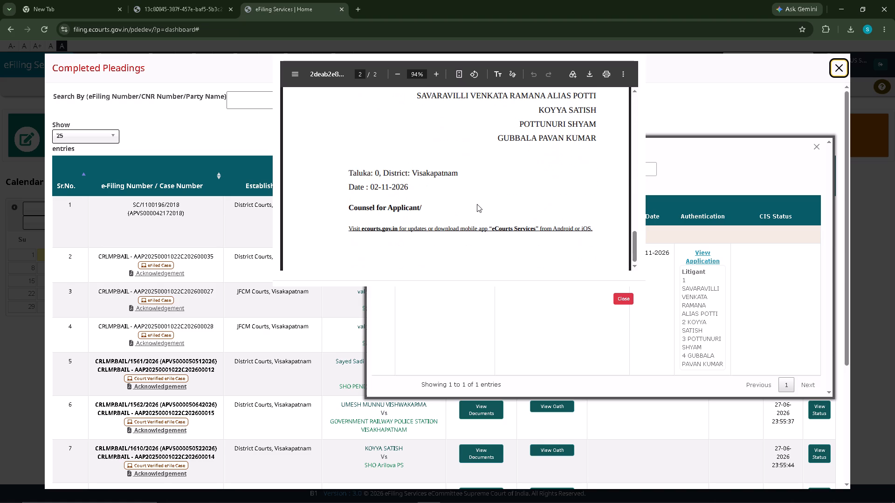
{"action": "scroll", "coordinate": [477, 204], "scroll_direction": "up", "scroll_amount": 2}
{"action": "scroll", "coordinate": [477, 204], "scroll_direction": "down", "scroll_amount": 5}
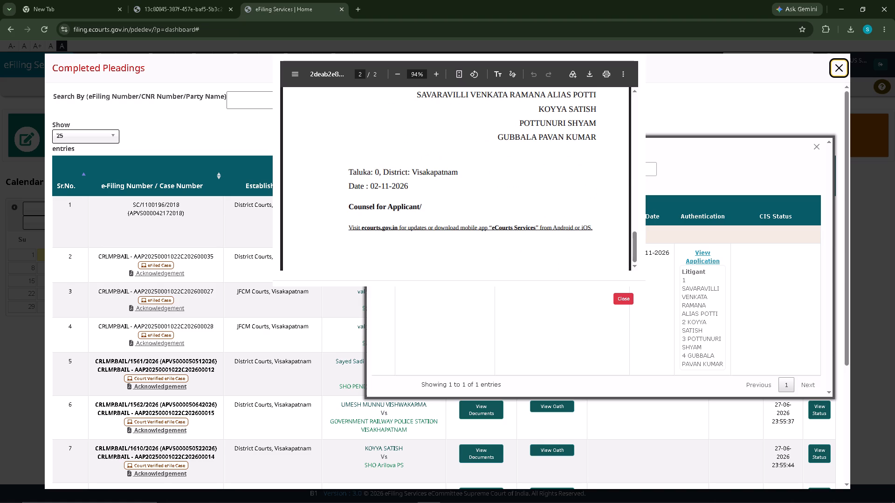
{"action": "scroll", "coordinate": [462, 224], "scroll_direction": "up", "scroll_amount": 3}
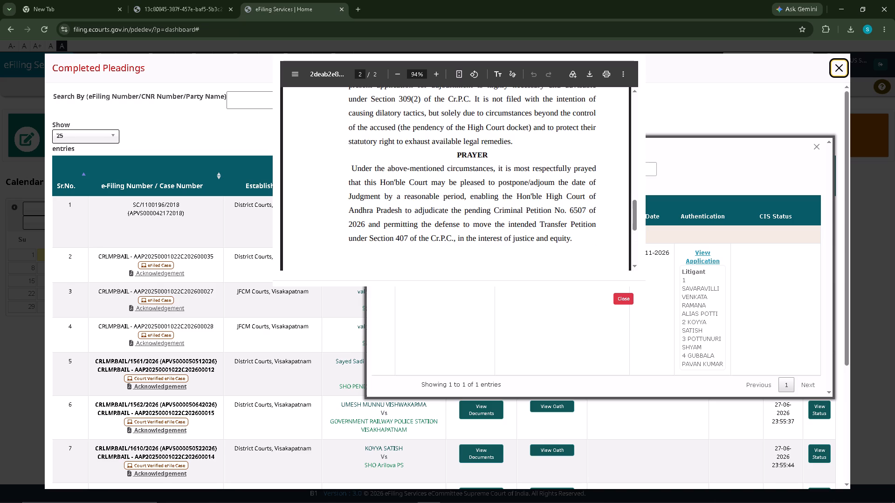
{"action": "scroll", "coordinate": [465, 234], "scroll_direction": "up", "scroll_amount": 2}
{"action": "scroll", "coordinate": [517, 184], "scroll_direction": "up", "scroll_amount": 1}
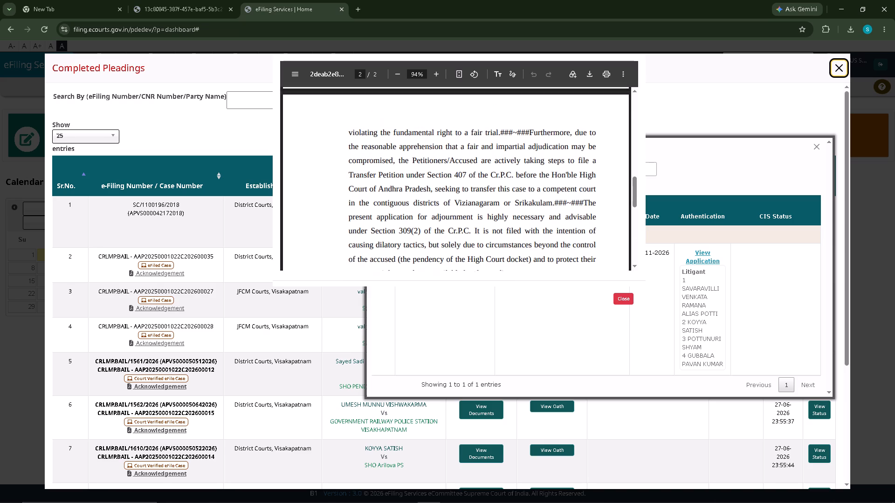
{"action": "scroll", "coordinate": [517, 184], "scroll_direction": "up", "scroll_amount": 5}
{"action": "left_click", "coordinate": [704, 80]}
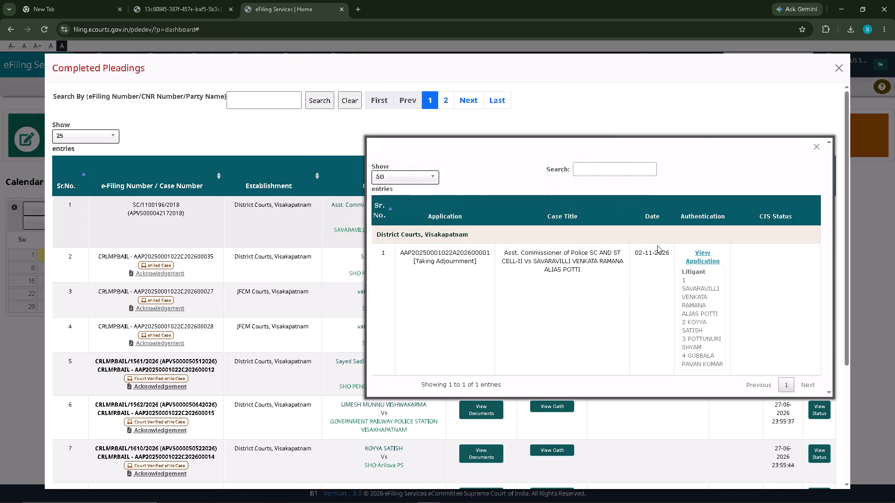
Reopen the submitted Taking Adjournment application, review its text from the case heading to the counsel line, and close it.
{"action": "scroll", "coordinate": [626, 292], "scroll_direction": "down", "scroll_amount": 5}
{"action": "scroll", "coordinate": [554, 261], "scroll_direction": "up", "scroll_amount": 5}
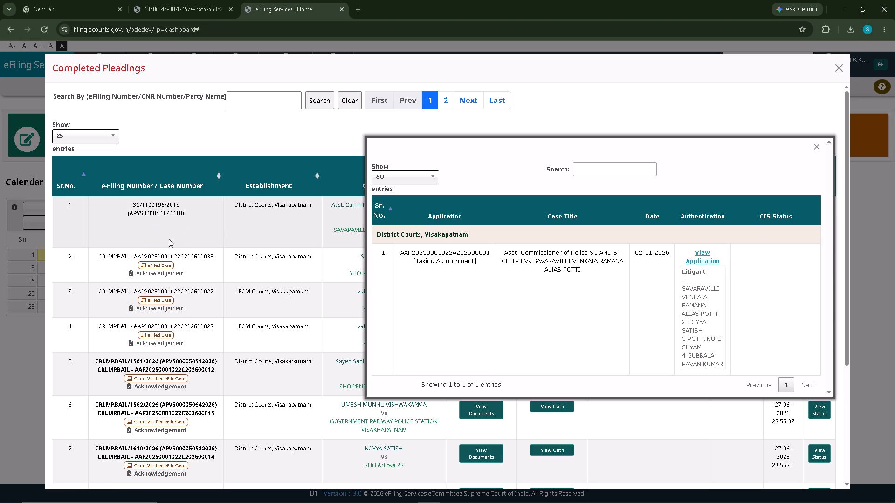
{"action": "left_click", "coordinate": [441, 271]}
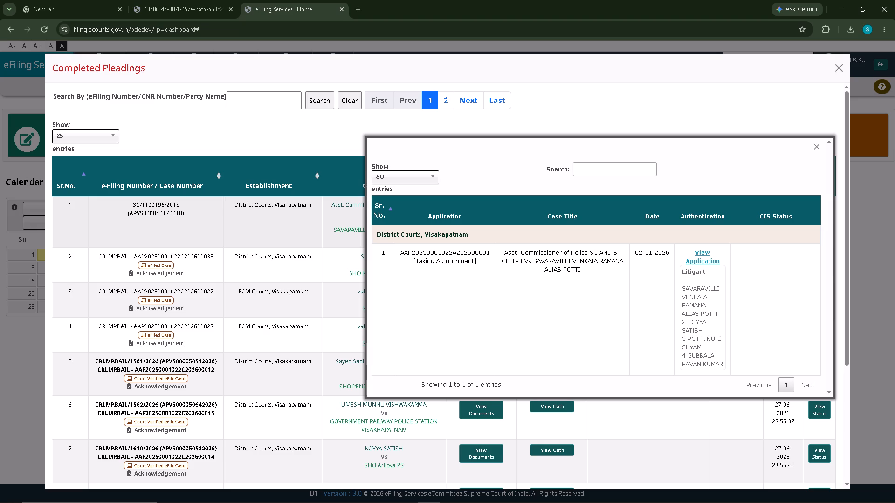
{"action": "triple_click", "coordinate": [432, 258]}
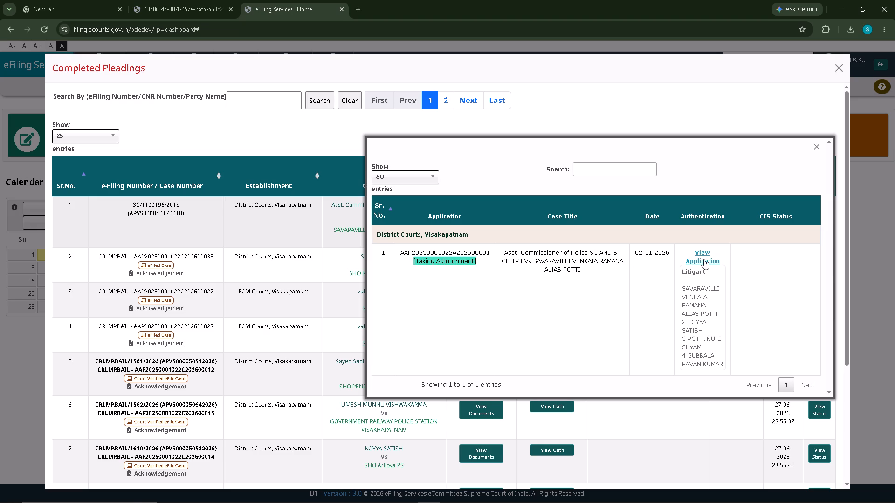
{"action": "left_click", "coordinate": [704, 259]}
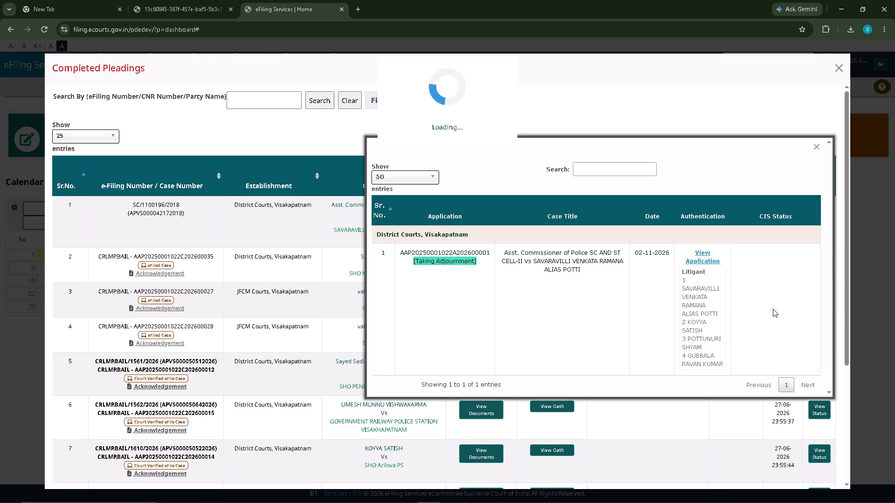
{"action": "scroll", "coordinate": [788, 315], "scroll_direction": "down", "scroll_amount": 7}
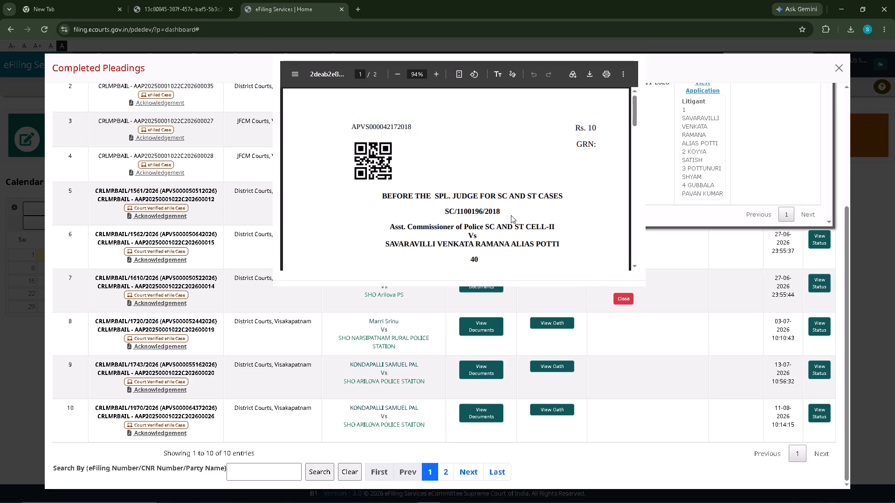
{"action": "scroll", "coordinate": [495, 210], "scroll_direction": "down", "scroll_amount": 17}
{"action": "scroll", "coordinate": [495, 210], "scroll_direction": "up", "scroll_amount": 13}
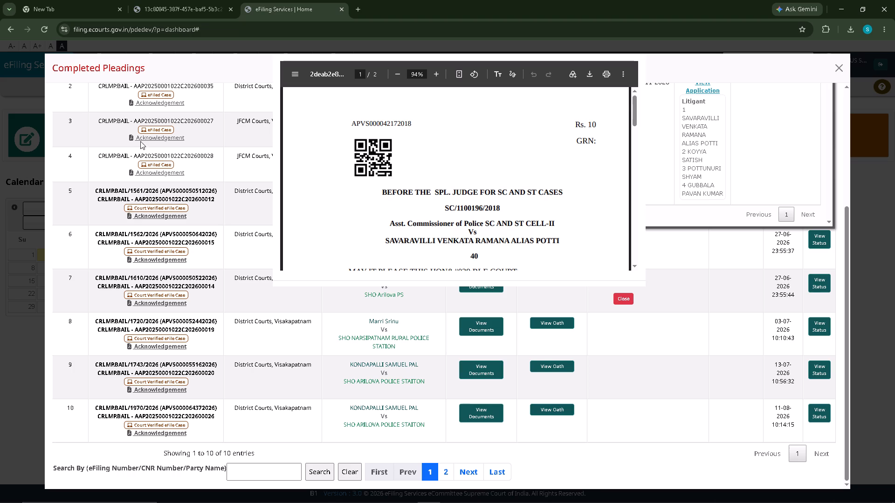
{"action": "scroll", "coordinate": [472, 197], "scroll_direction": "up", "scroll_amount": 3}
{"action": "scroll", "coordinate": [492, 220], "scroll_direction": "down", "scroll_amount": 3}
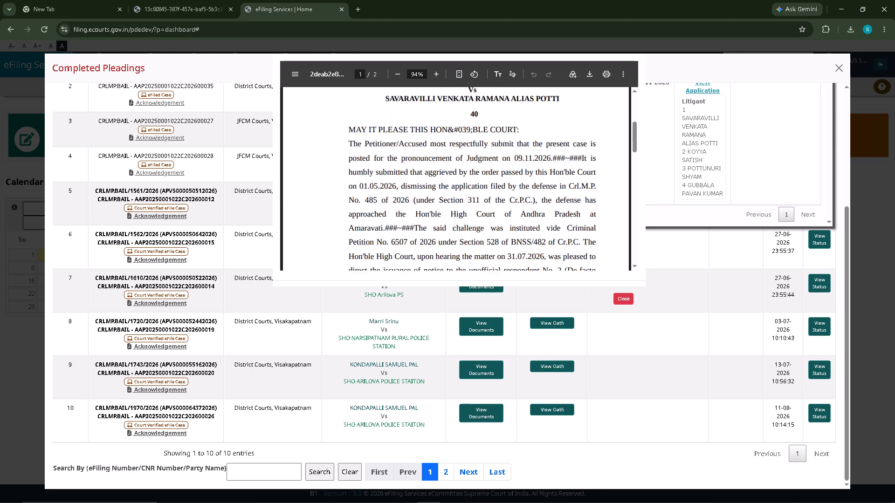
{"action": "scroll", "coordinate": [485, 214], "scroll_direction": "down", "scroll_amount": 4}
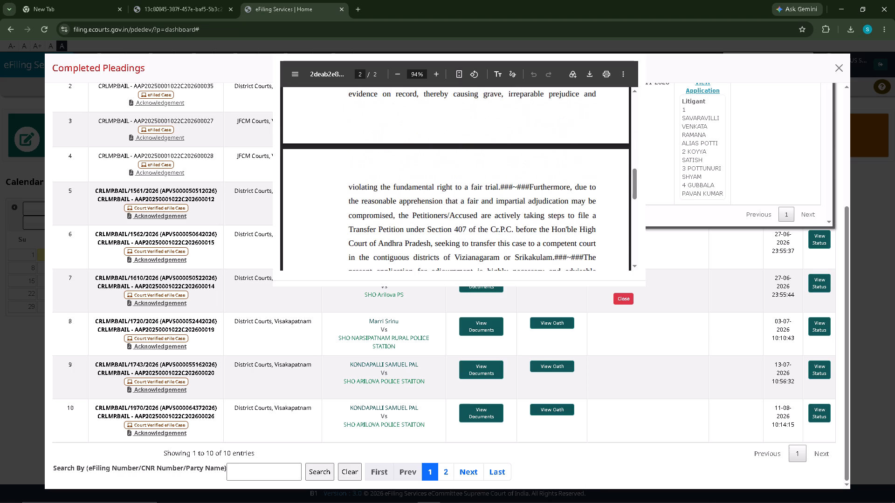
{"action": "scroll", "coordinate": [484, 214], "scroll_direction": "down", "scroll_amount": 7}
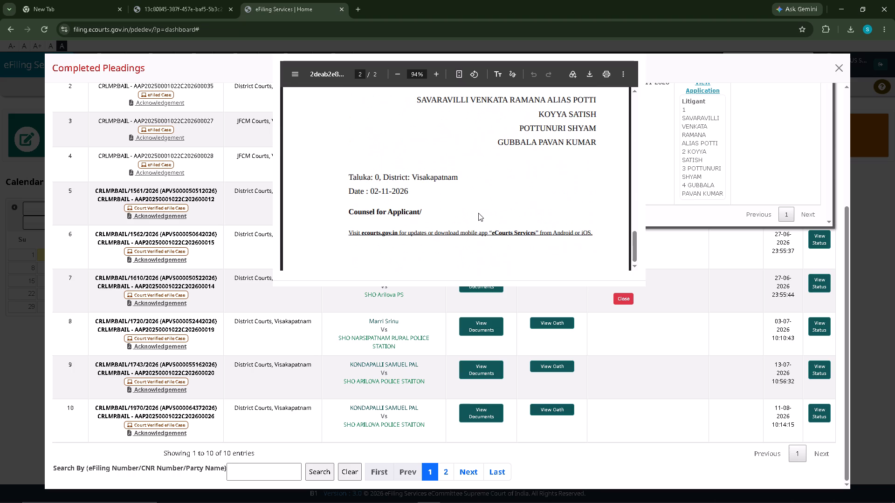
{"action": "left_click", "coordinate": [626, 299]}
Highlight the full eFiling number of the Taking Adjournment application in the submitted application entry.
{"action": "scroll", "coordinate": [506, 209], "scroll_direction": "up", "scroll_amount": 3}
{"action": "left_click", "coordinate": [454, 264]}
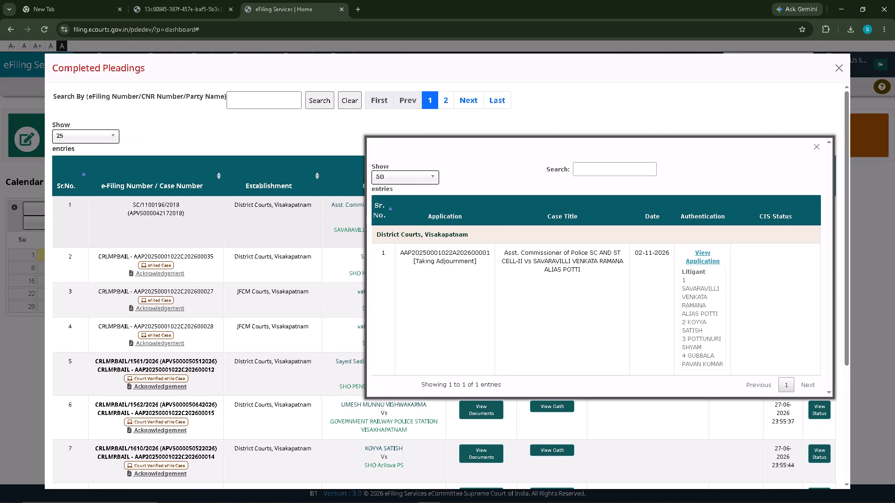
{"action": "left_click", "coordinate": [451, 261]}
{"action": "left_click_drag", "start_coordinate": [400, 251], "coordinate": [488, 256]}
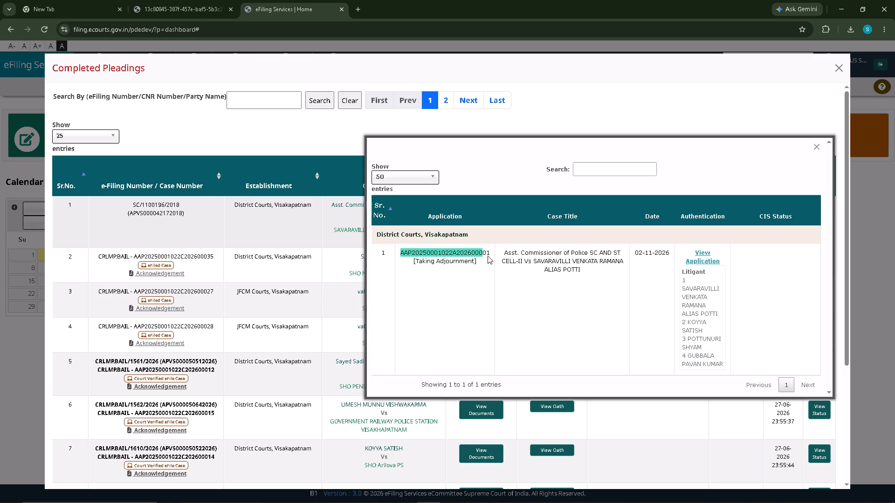
{"action": "left_click_drag", "start_coordinate": [488, 256], "coordinate": [489, 252]}
{"action": "scroll", "coordinate": [709, 299], "scroll_direction": "down", "scroll_amount": 3}
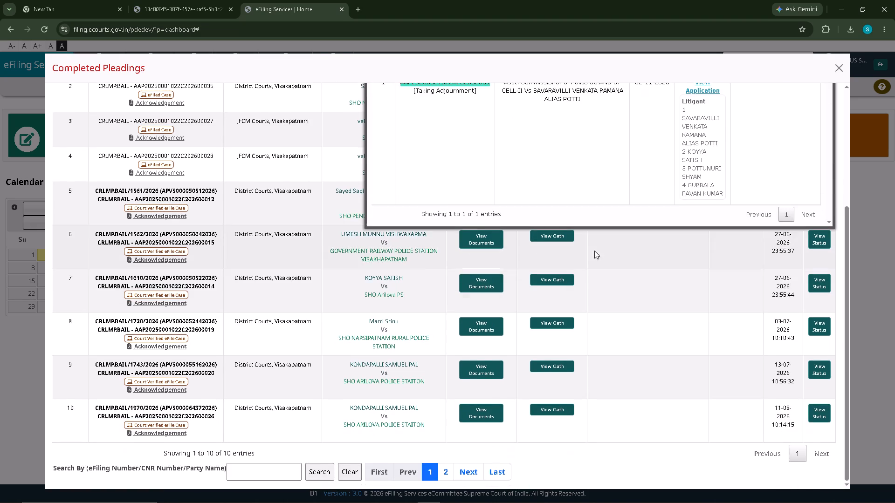
{"action": "scroll", "coordinate": [427, 214], "scroll_direction": "up", "scroll_amount": 3}
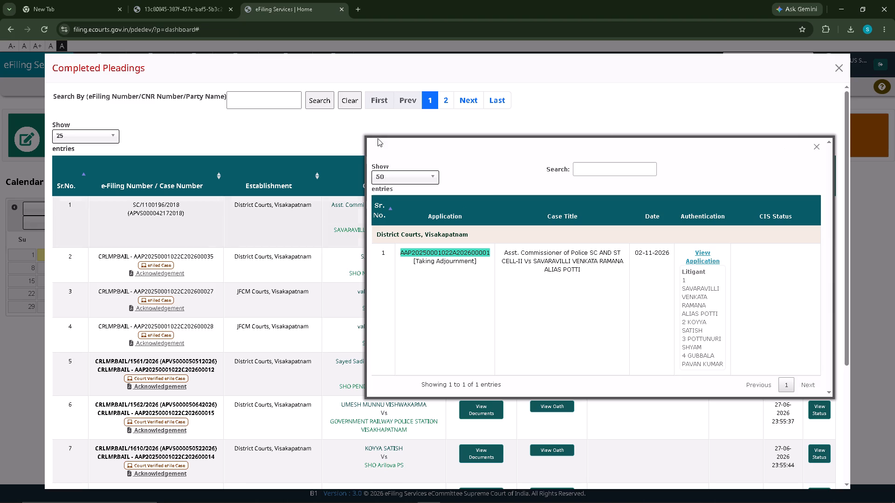
{"action": "left_click", "coordinate": [814, 144]}
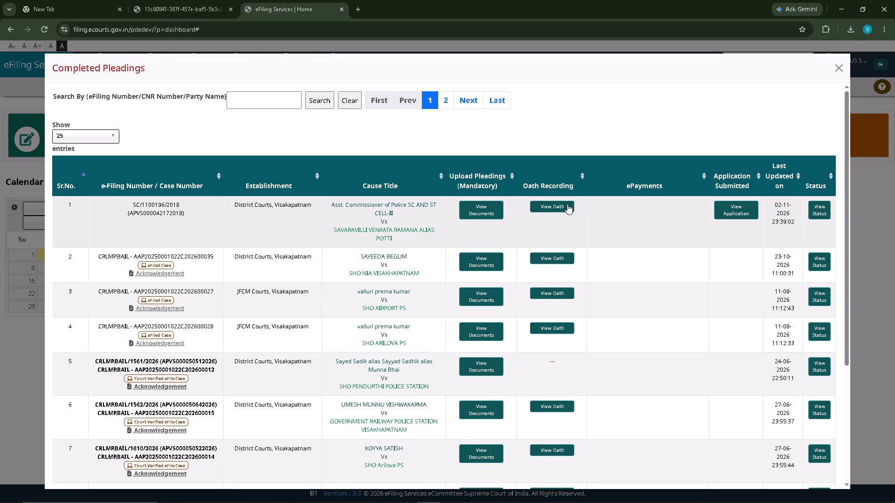
{"action": "left_click", "coordinate": [480, 211]}
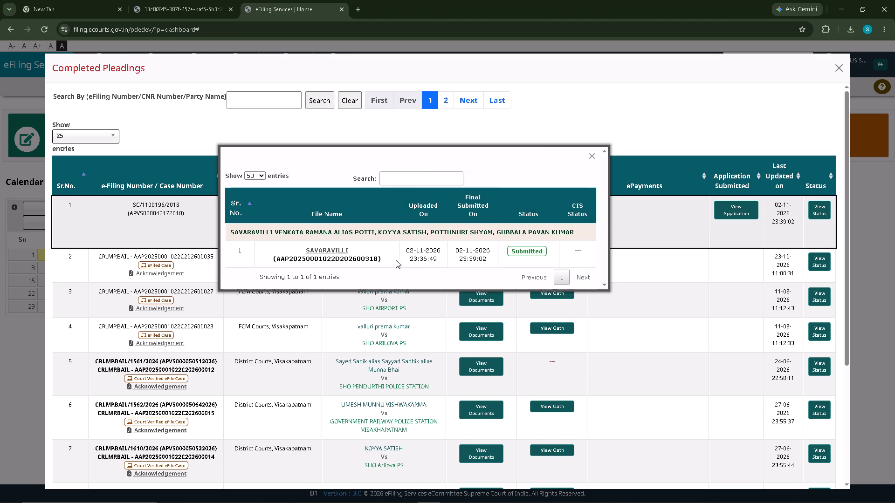
{"action": "left_click", "coordinate": [334, 251]}
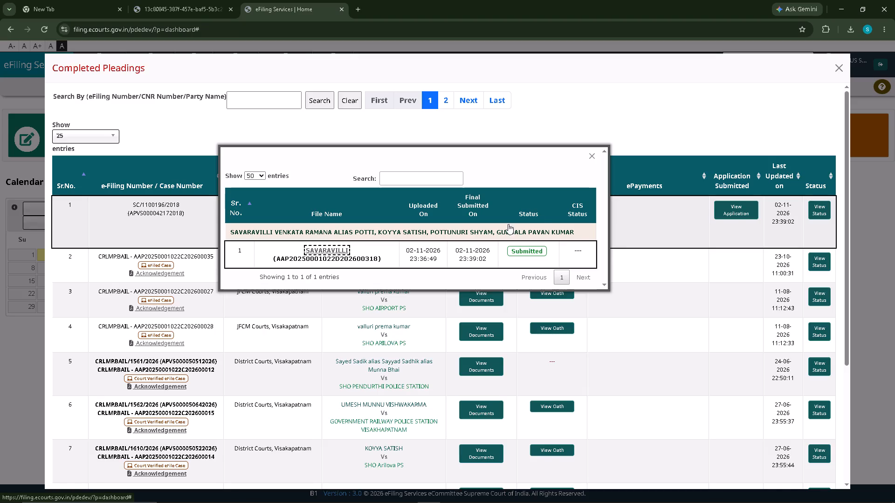
{"action": "left_click", "coordinate": [342, 249]}
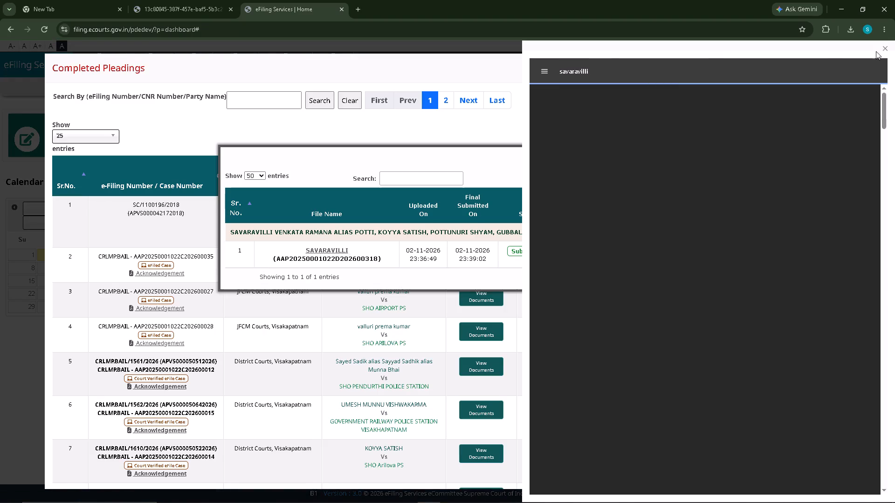
{"action": "left_click", "coordinate": [891, 48]}
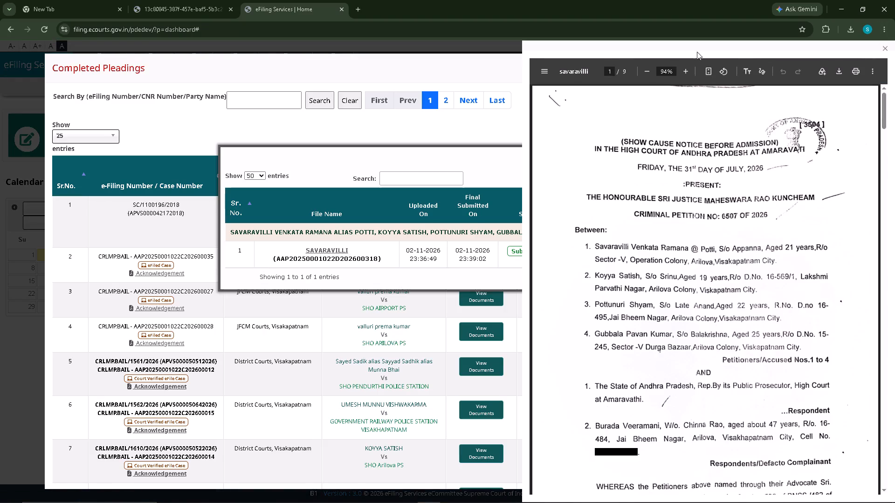
{"action": "left_click", "coordinate": [884, 45]}
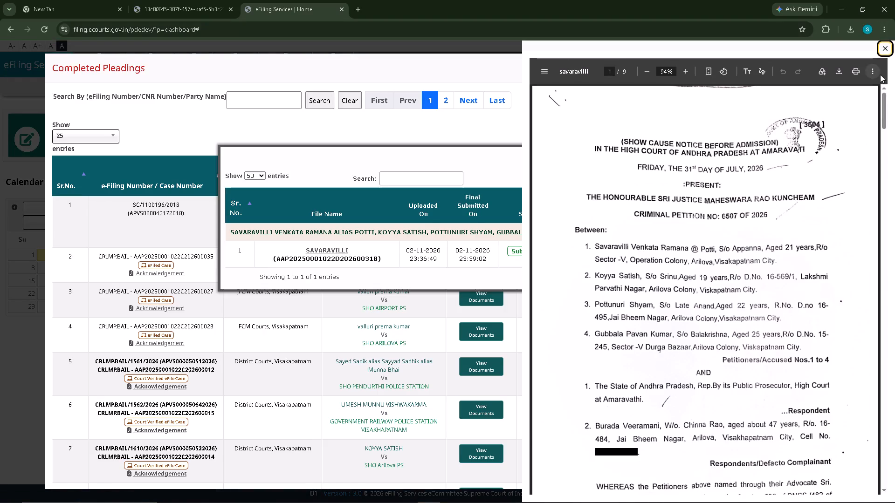
{"action": "left_click", "coordinate": [593, 158]}
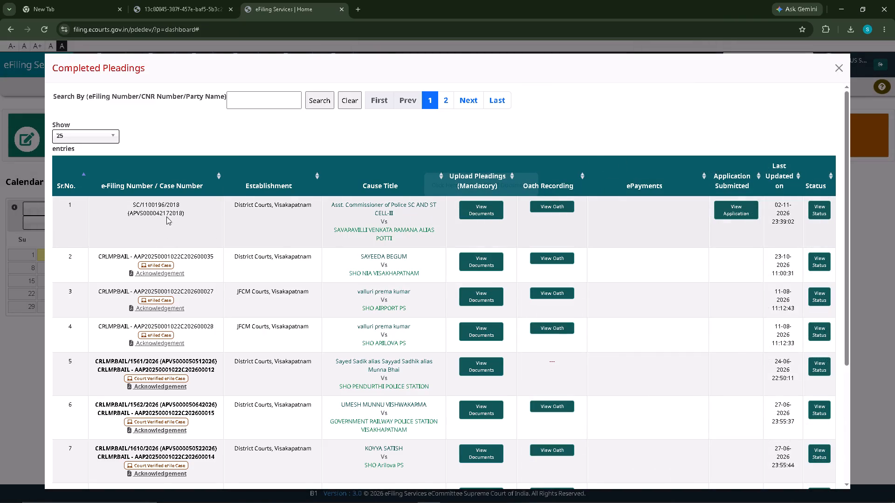
{"action": "left_click", "coordinate": [155, 214]}
{"action": "left_click_drag", "start_coordinate": [148, 213], "coordinate": [228, 227]}
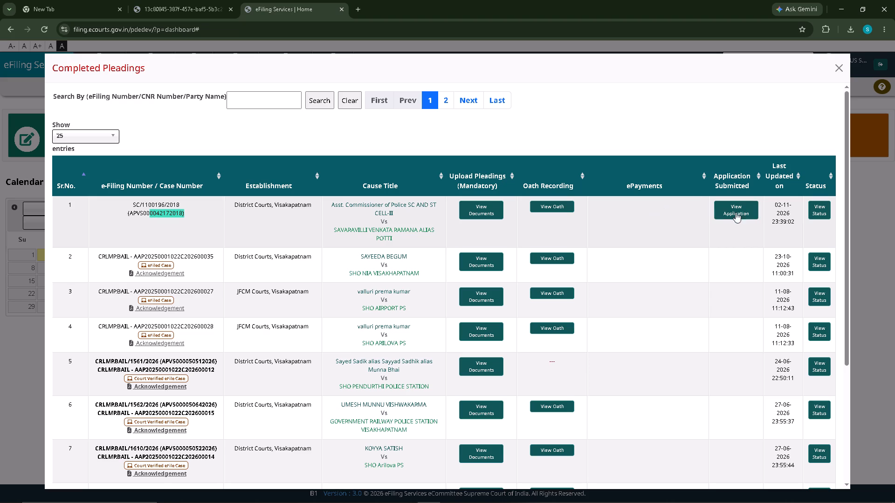
{"action": "left_click", "coordinate": [821, 212]}
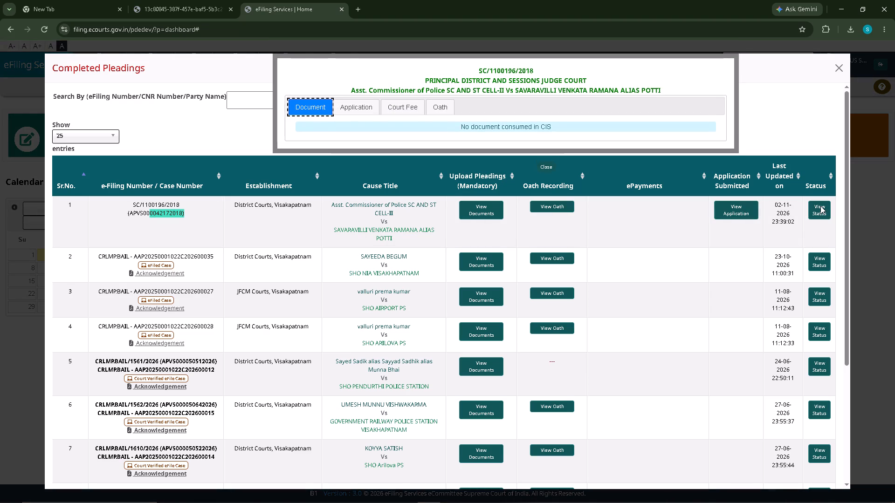
{"action": "left_click", "coordinate": [354, 107]}
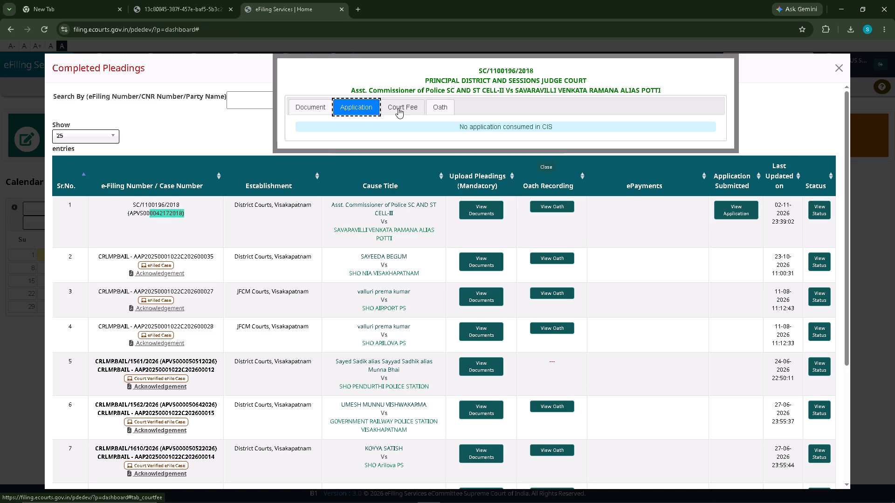
{"action": "left_click", "coordinate": [400, 108]}
{"action": "left_click", "coordinate": [434, 106]}
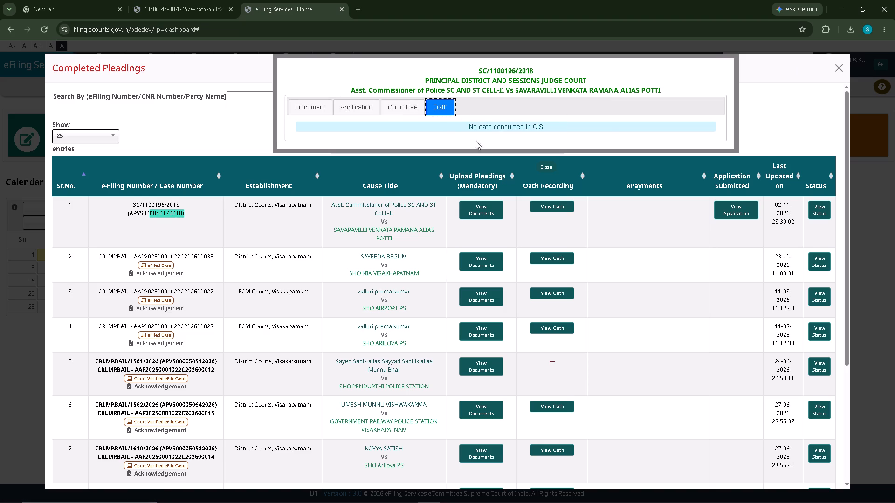
{"action": "left_click", "coordinate": [844, 68]}
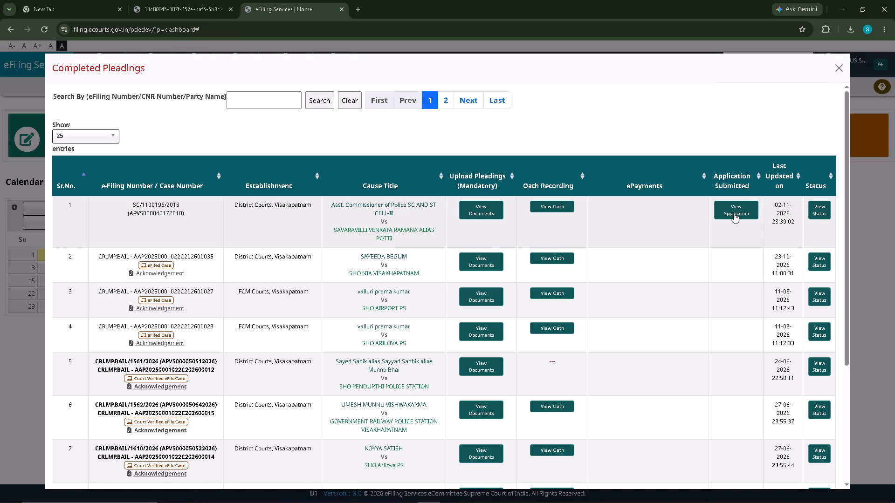
{"action": "left_click", "coordinate": [733, 213]}
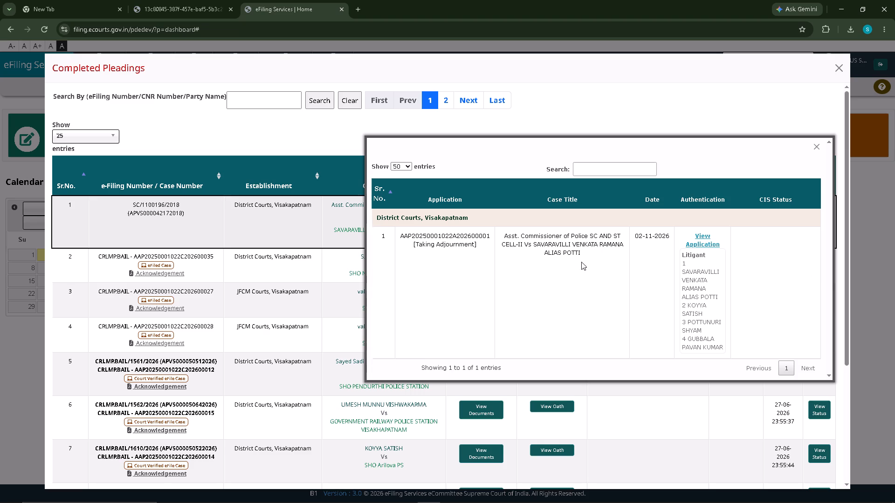
{"action": "left_click", "coordinate": [813, 146]}
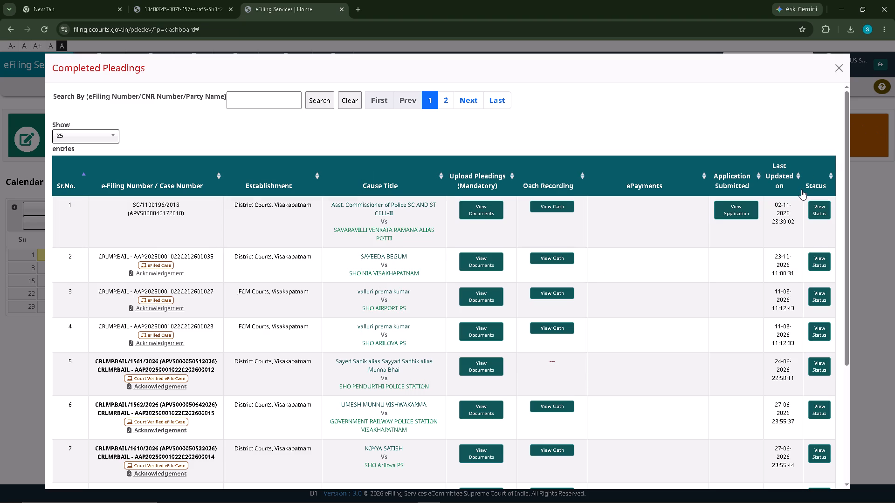
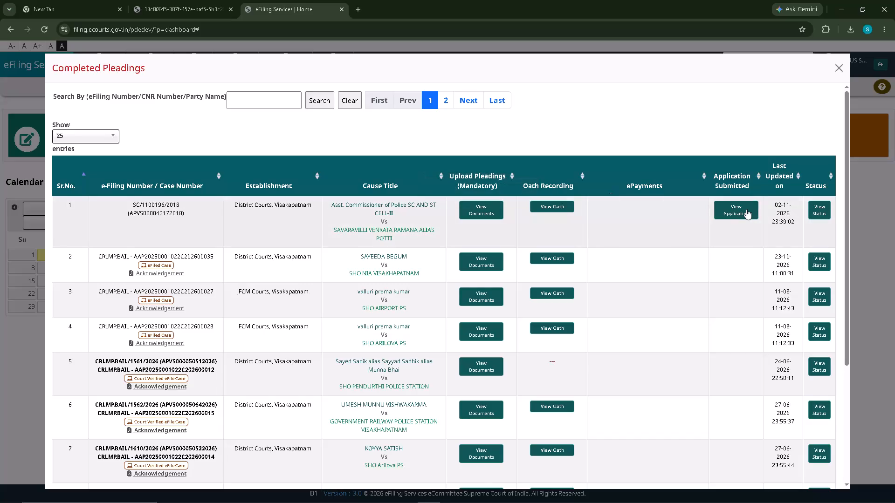
{"action": "left_click", "coordinate": [746, 209]}
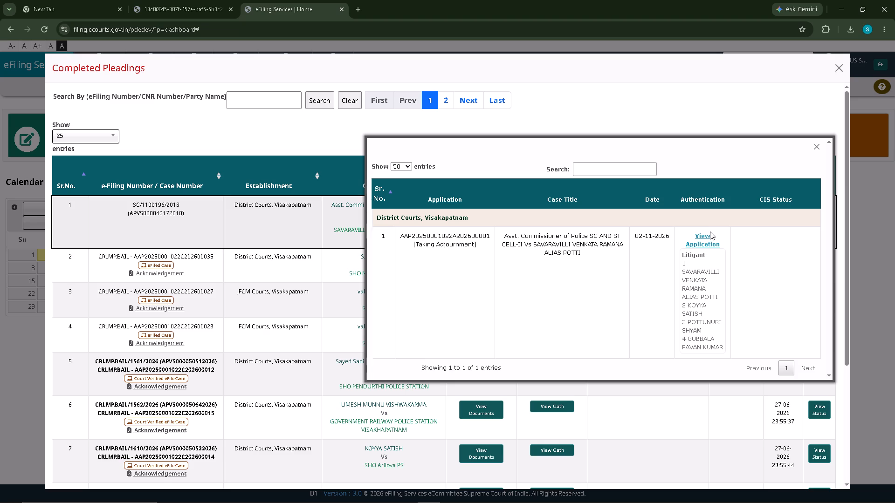
{"action": "left_click", "coordinate": [819, 145]}
{"action": "left_click", "coordinate": [812, 206]}
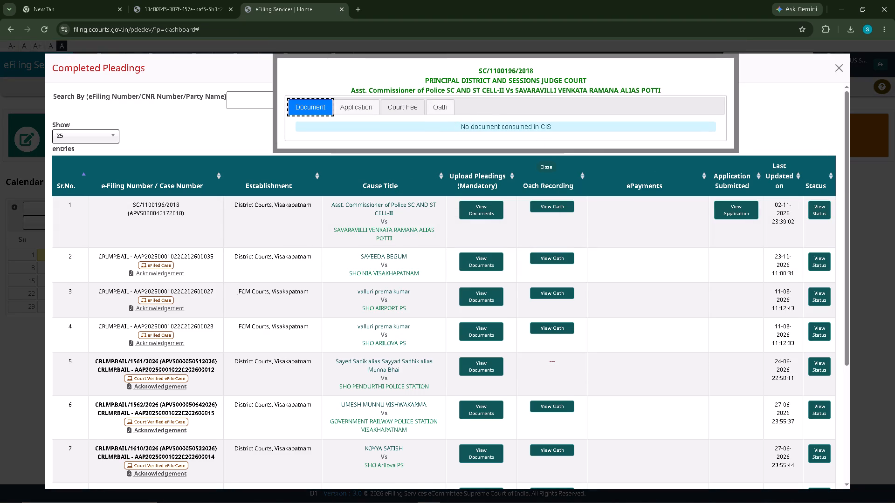
{"action": "left_click", "coordinate": [832, 69]}
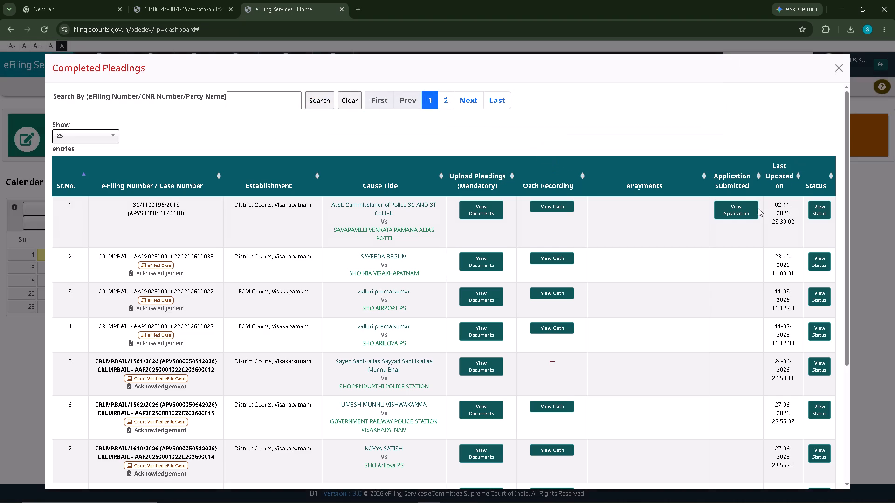
{"action": "left_click", "coordinate": [731, 222]}
{"action": "left_click", "coordinate": [732, 216]}
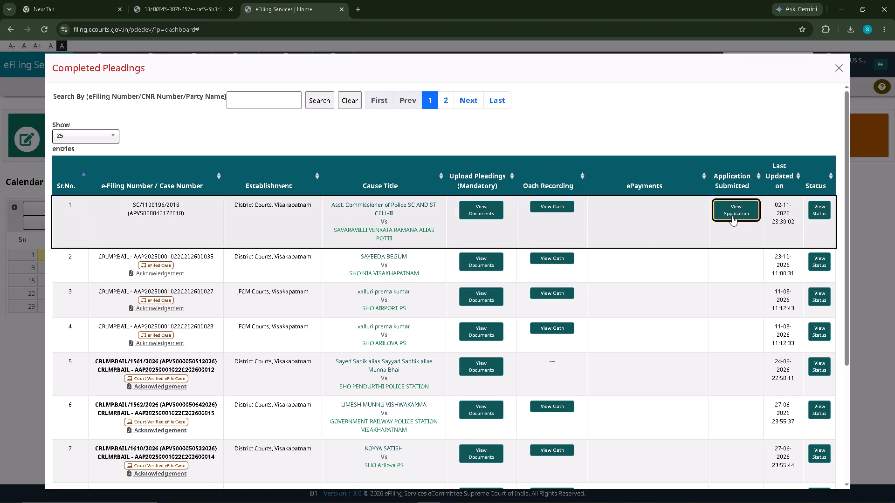
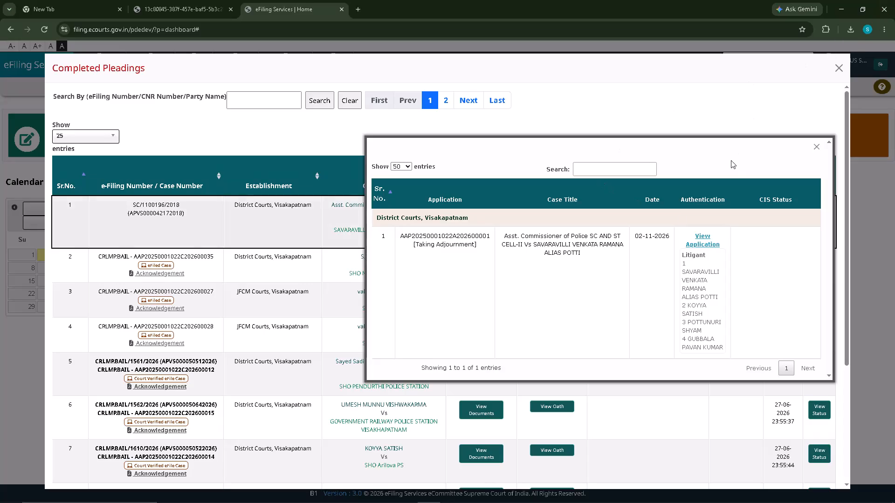
{"action": "left_click", "coordinate": [692, 241]}
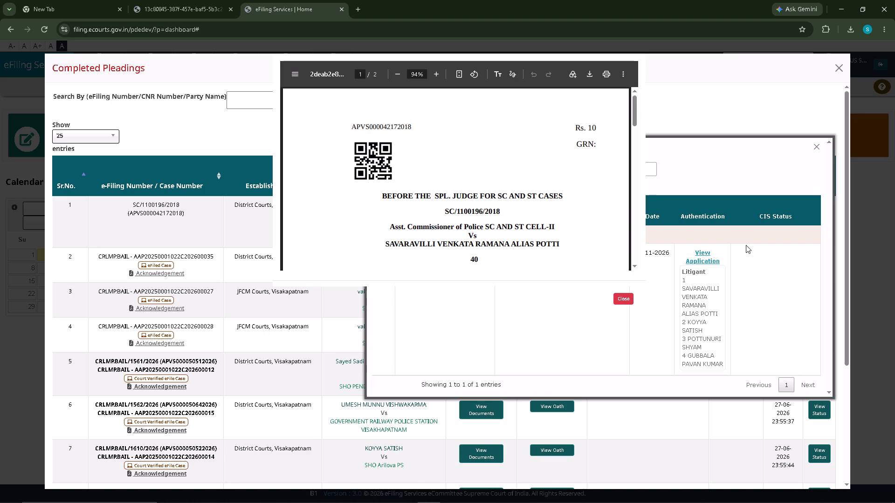
{"action": "left_click", "coordinate": [591, 74]}
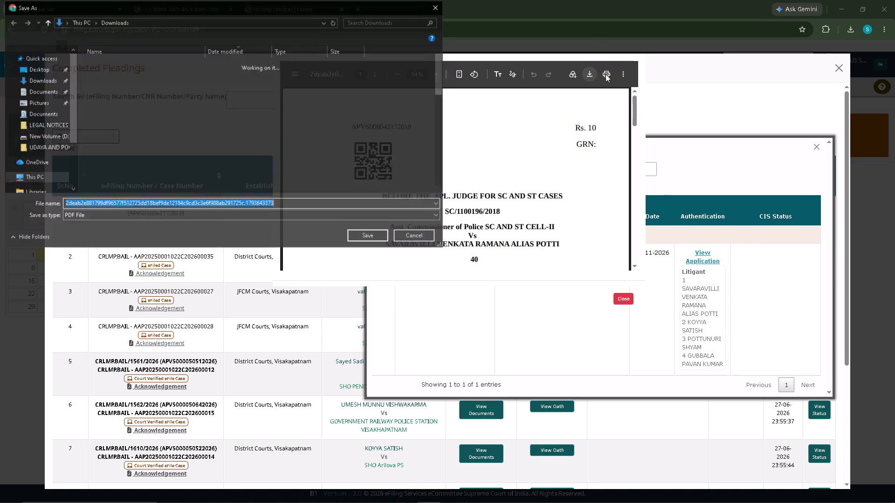
{"action": "left_click", "coordinate": [411, 234]}
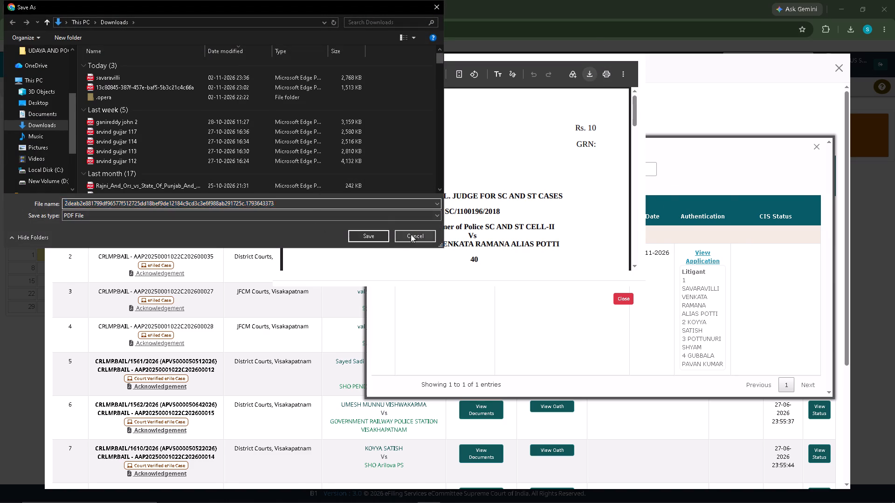
{"action": "left_click", "coordinate": [626, 300]}
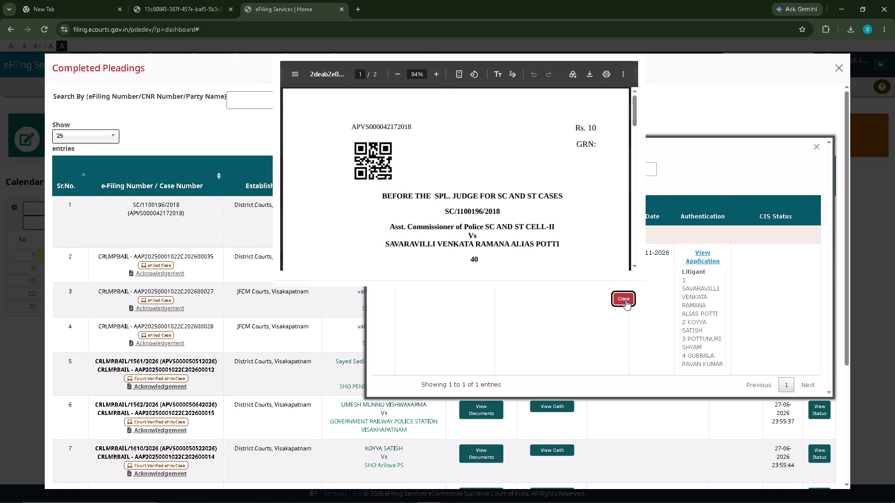
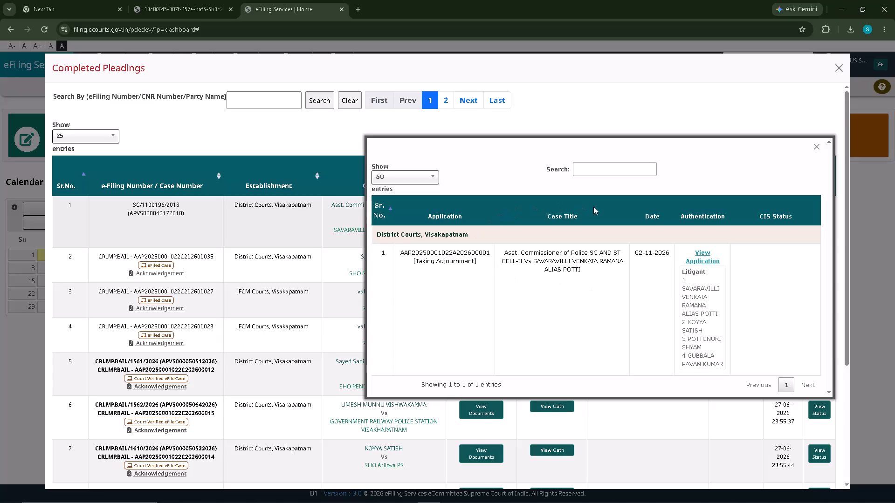
{"action": "left_click", "coordinate": [703, 254]}
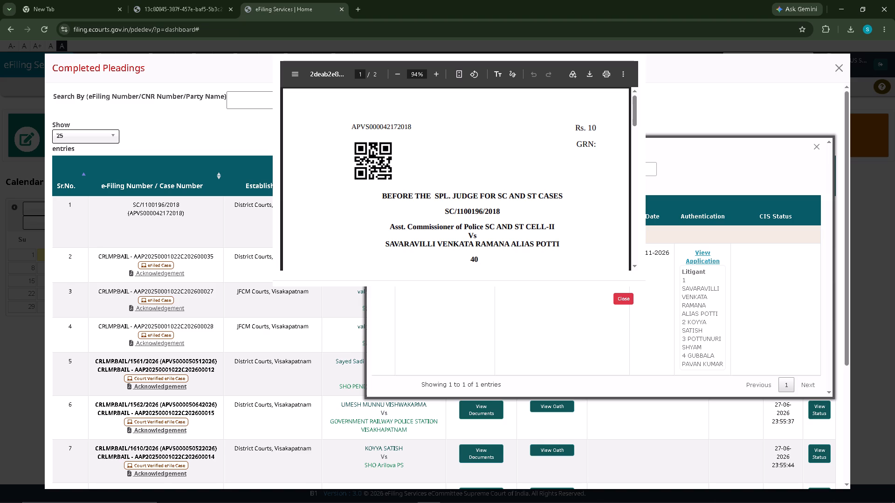
{"action": "scroll", "coordinate": [540, 203], "scroll_direction": "down", "scroll_amount": 2}
{"action": "scroll", "coordinate": [539, 204], "scroll_direction": "up", "scroll_amount": 5}
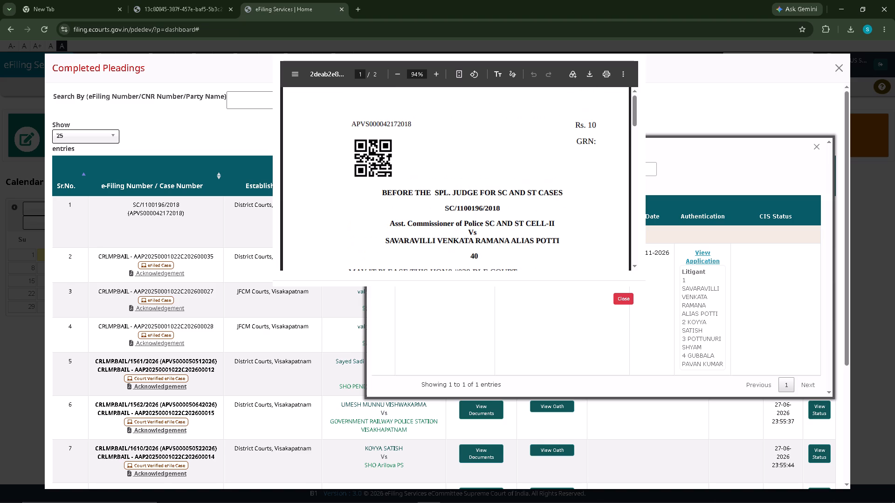
{"action": "scroll", "coordinate": [457, 189], "scroll_direction": "down", "scroll_amount": 13}
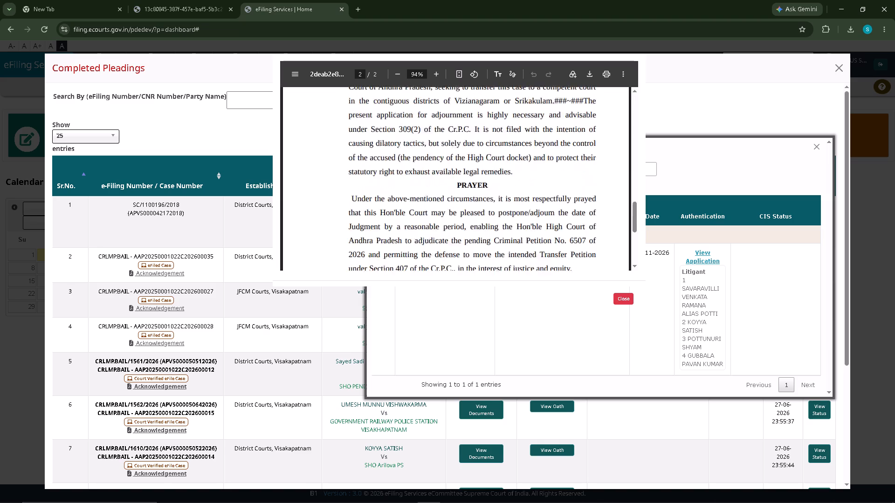
{"action": "scroll", "coordinate": [457, 190], "scroll_direction": "down", "scroll_amount": 5}
{"action": "scroll", "coordinate": [457, 190], "scroll_direction": "up", "scroll_amount": 4}
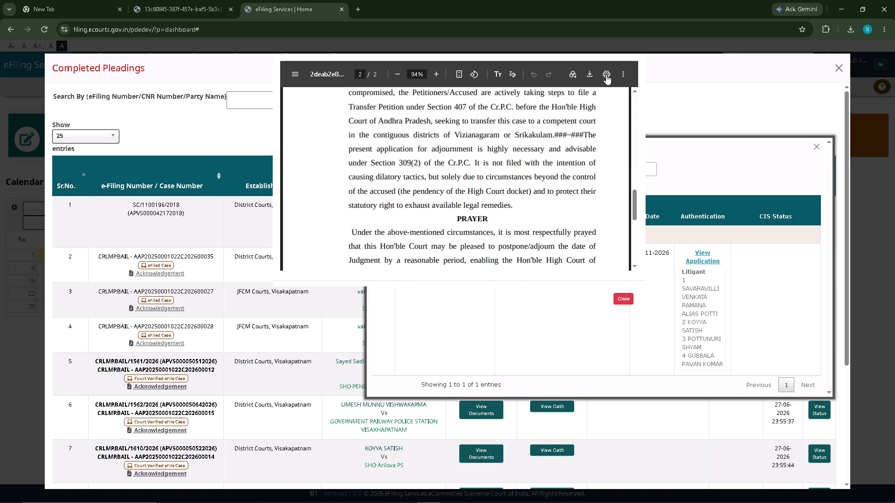
Open the print preview of the adjournment application and check both pages through to the applicants' names and date.
{"action": "left_click", "coordinate": [606, 75]}
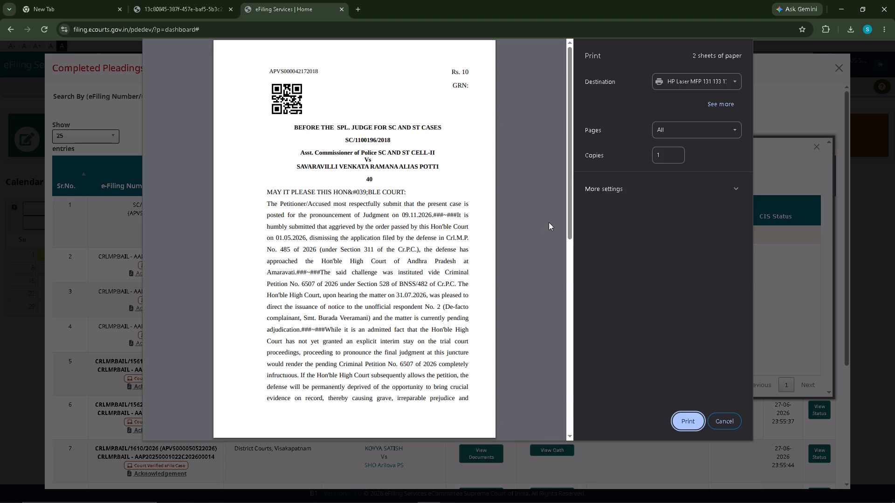
{"action": "scroll", "coordinate": [455, 207], "scroll_direction": "down", "scroll_amount": 7}
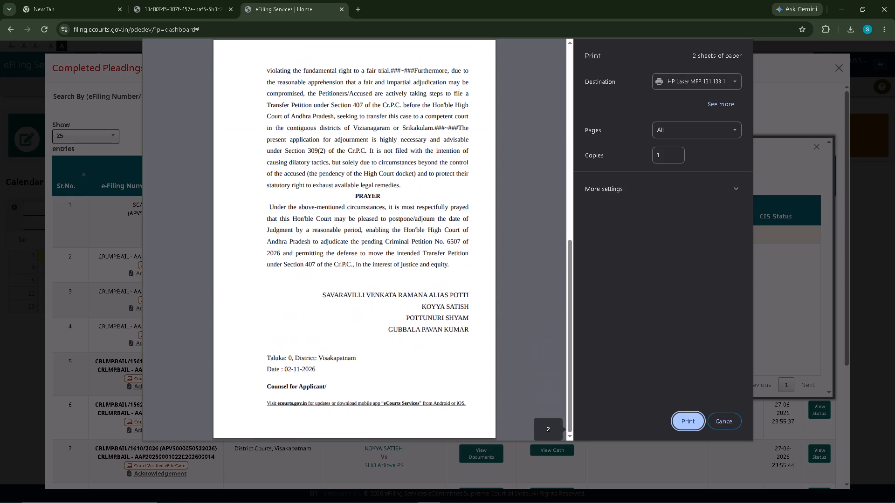
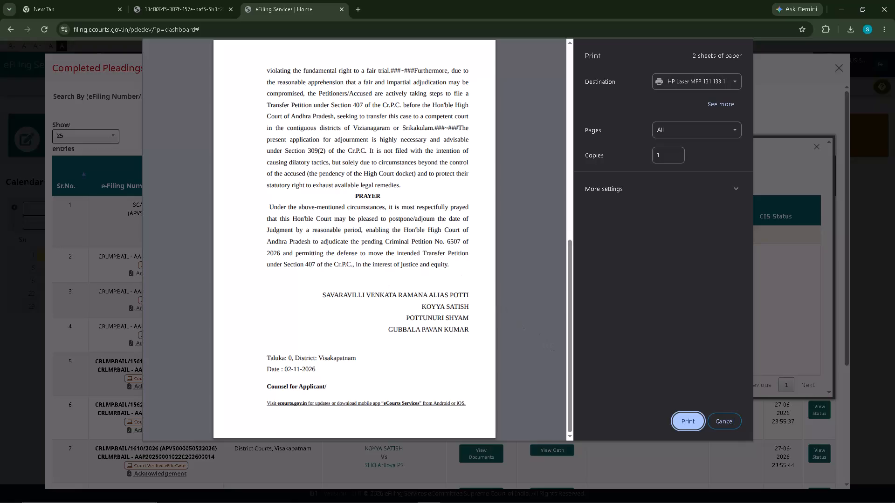
Review the adjournment application's print preview back to the first page, checking its court heading, case number and party details.
{"action": "scroll", "coordinate": [430, 326], "scroll_direction": "up", "scroll_amount": 6}
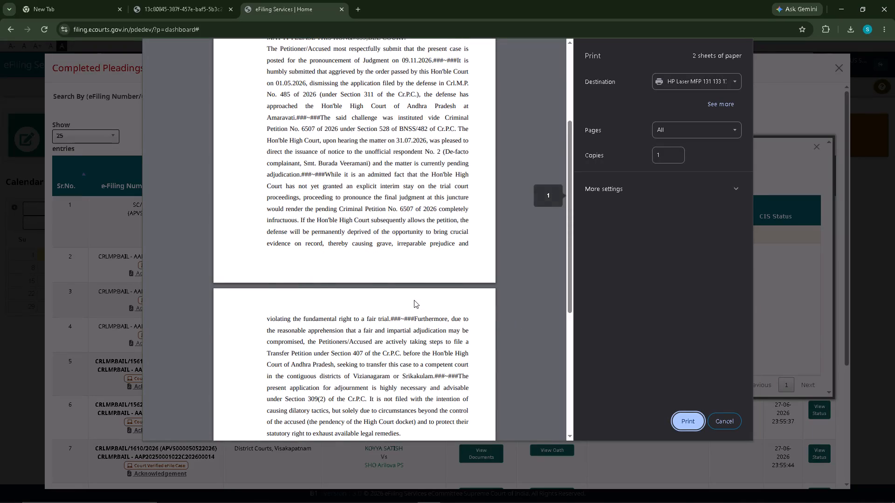
{"action": "scroll", "coordinate": [414, 300], "scroll_direction": "up", "scroll_amount": 8}
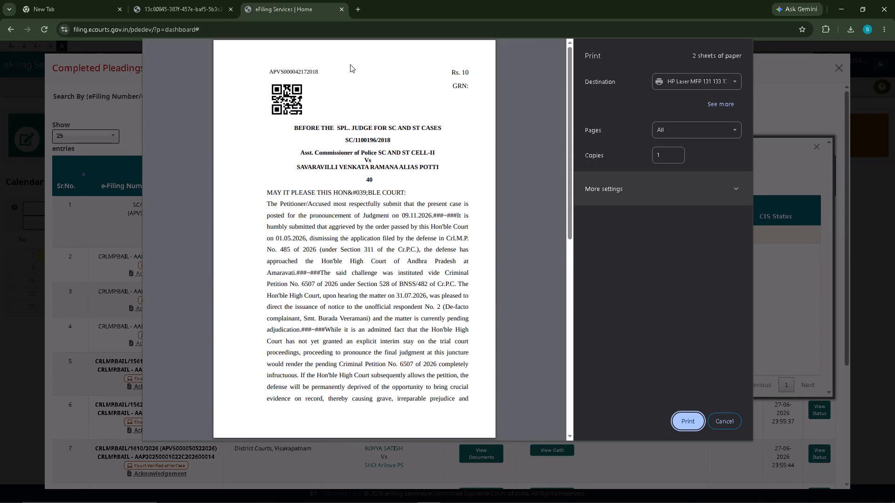
{"action": "scroll", "coordinate": [313, 104], "scroll_direction": "up", "scroll_amount": 3}
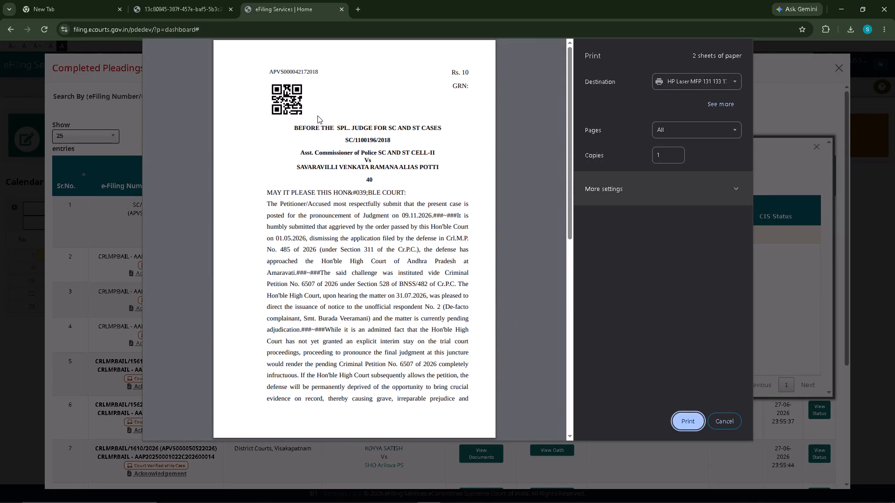
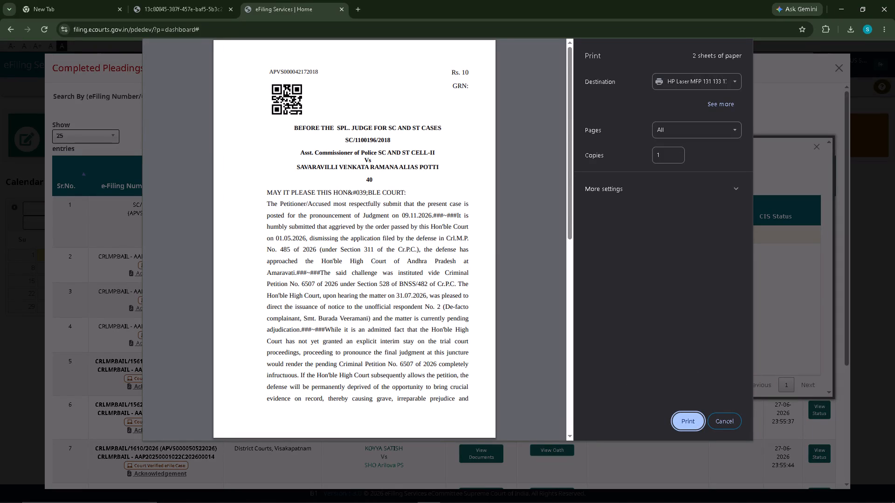
Review both pages of the adjournment application's print preview, cancel printing, and close the application viewer, its details and the Completed Pleadings list.
{"action": "scroll", "coordinate": [457, 231], "scroll_direction": "down", "scroll_amount": 6}
{"action": "scroll", "coordinate": [457, 231], "scroll_direction": "up", "scroll_amount": 6}
{"action": "scroll", "coordinate": [457, 231], "scroll_direction": "down", "scroll_amount": 7}
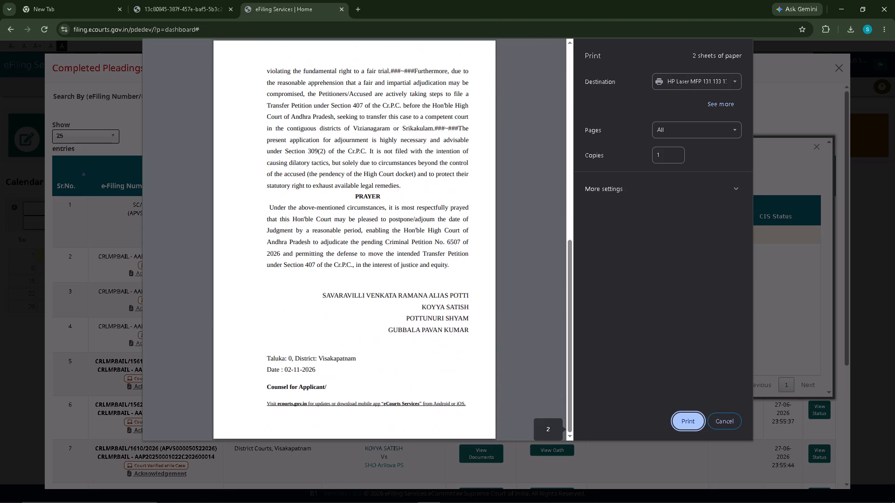
{"action": "scroll", "coordinate": [382, 258], "scroll_direction": "up", "scroll_amount": 3}
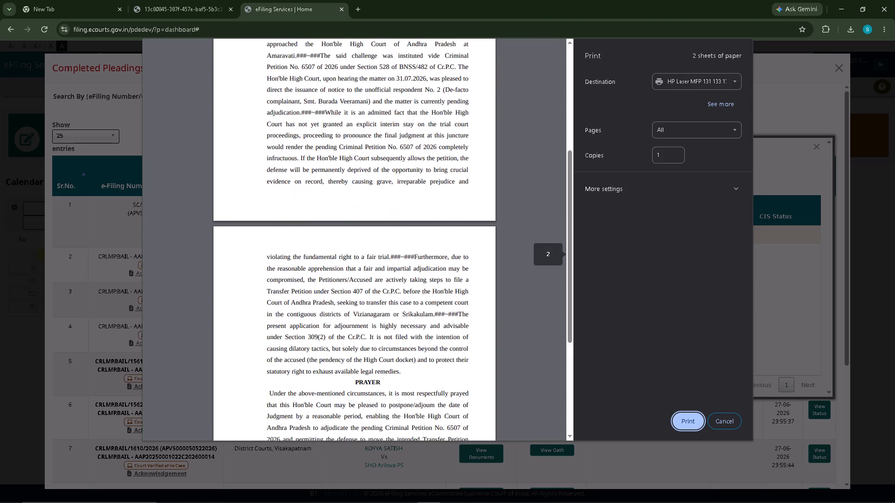
{"action": "scroll", "coordinate": [382, 258], "scroll_direction": "up", "scroll_amount": 4}
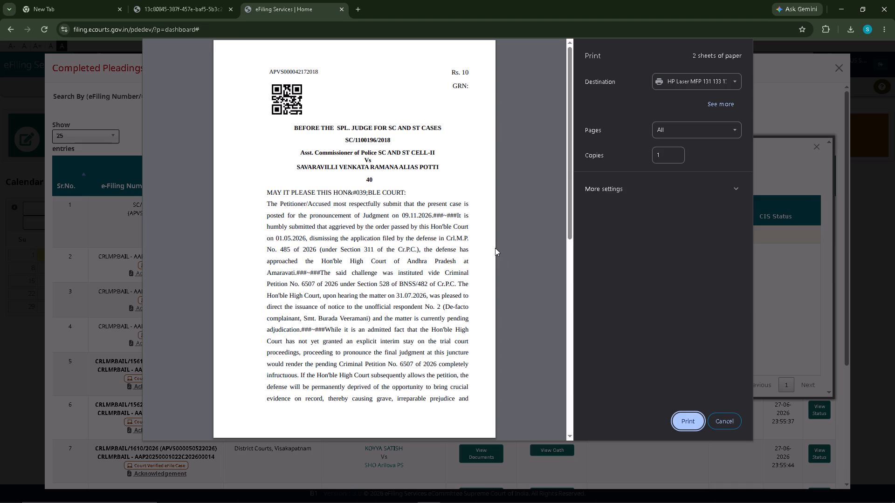
{"action": "left_click", "coordinate": [720, 426]}
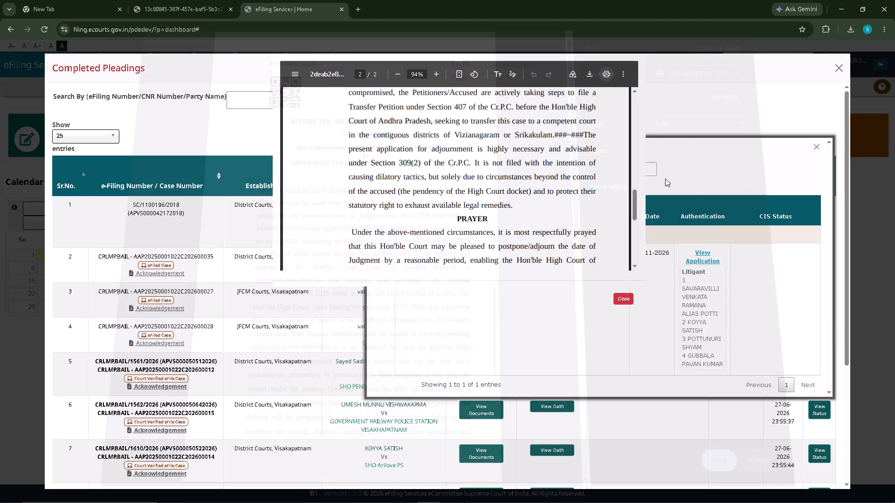
{"action": "left_click", "coordinate": [682, 102]}
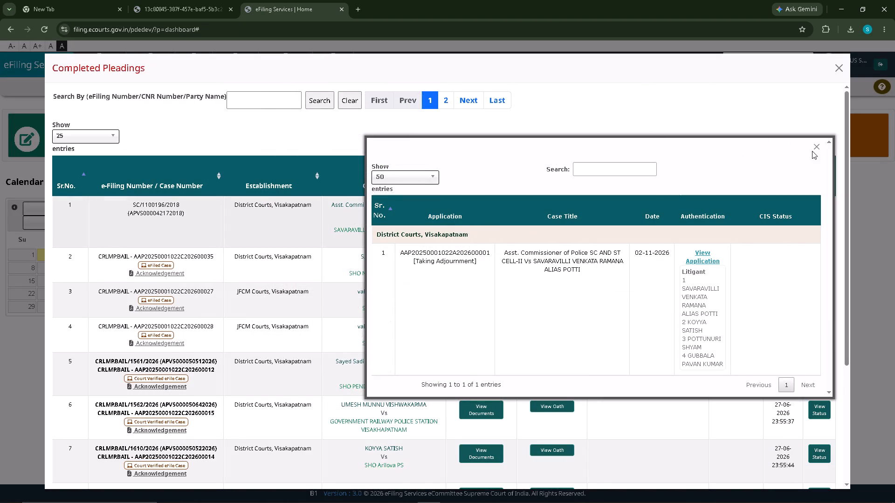
{"action": "left_click", "coordinate": [817, 150]}
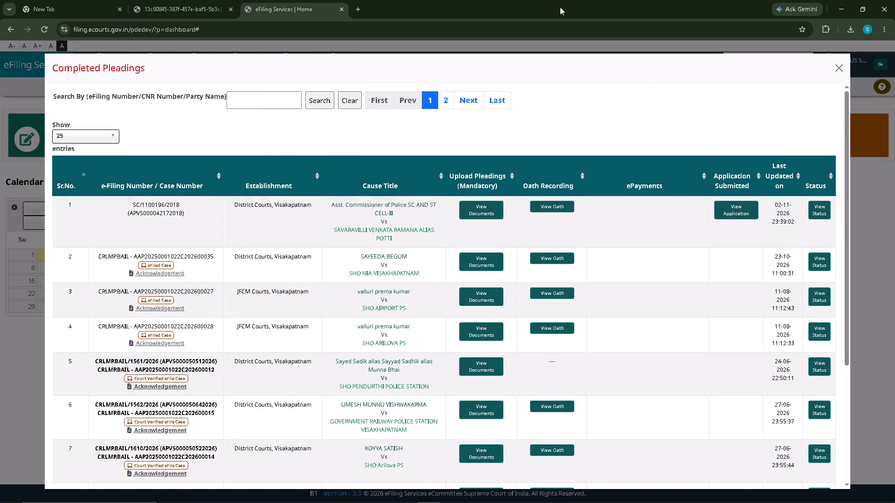
{"action": "left_click", "coordinate": [834, 67]}
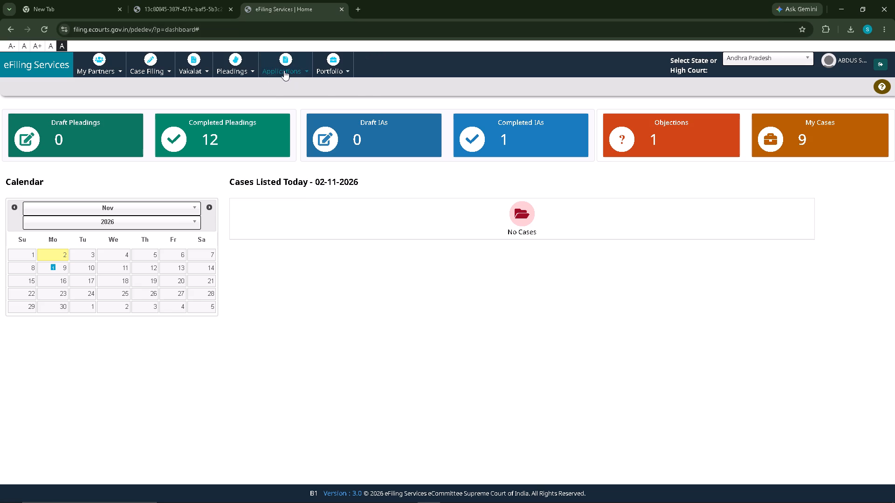
{"action": "left_click", "coordinate": [284, 70]}
{"action": "left_click", "coordinate": [295, 89]}
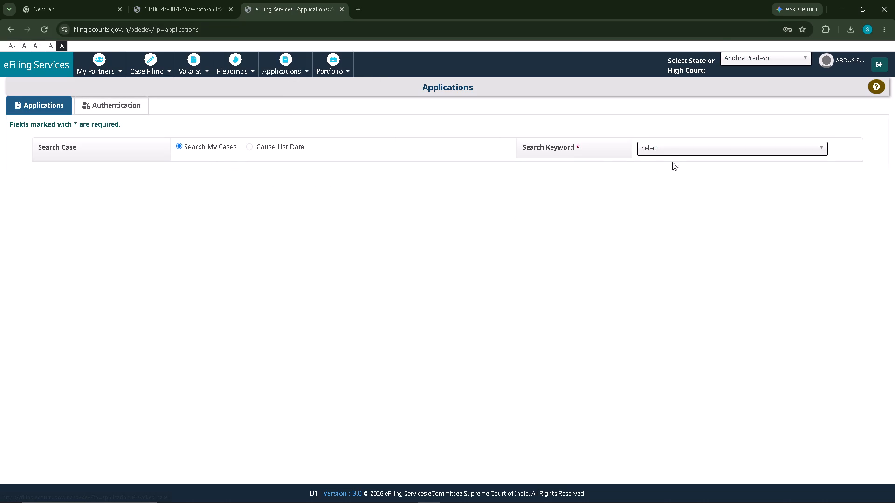
{"action": "left_click", "coordinate": [666, 150]}
{"action": "type", "text": "SC"}
{"action": "key", "text": "space"}
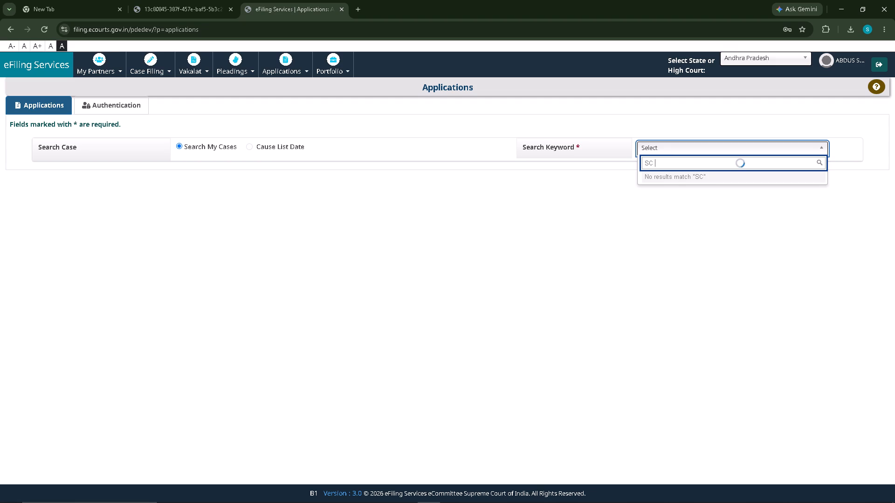
{"action": "left_click", "coordinate": [696, 191]}
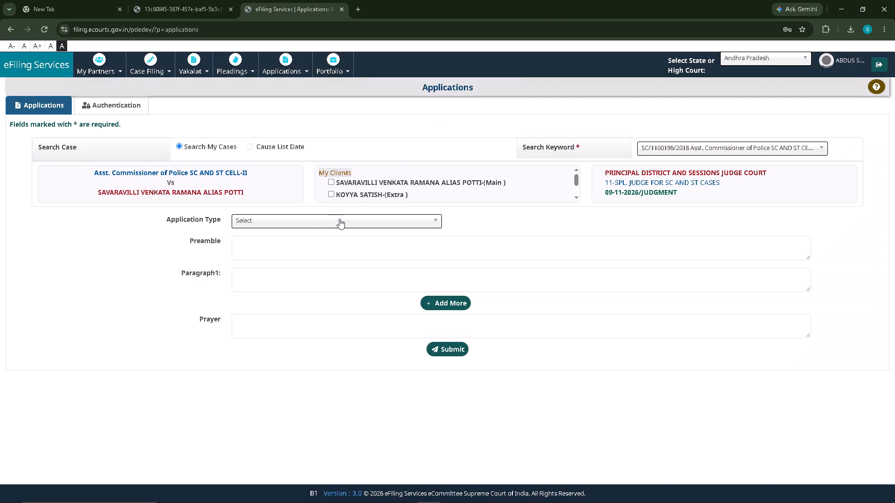
Set the application type to Taking Adjournment.
{"action": "left_click", "coordinate": [314, 216]}
{"action": "scroll", "coordinate": [324, 278], "scroll_direction": "down", "scroll_amount": 5}
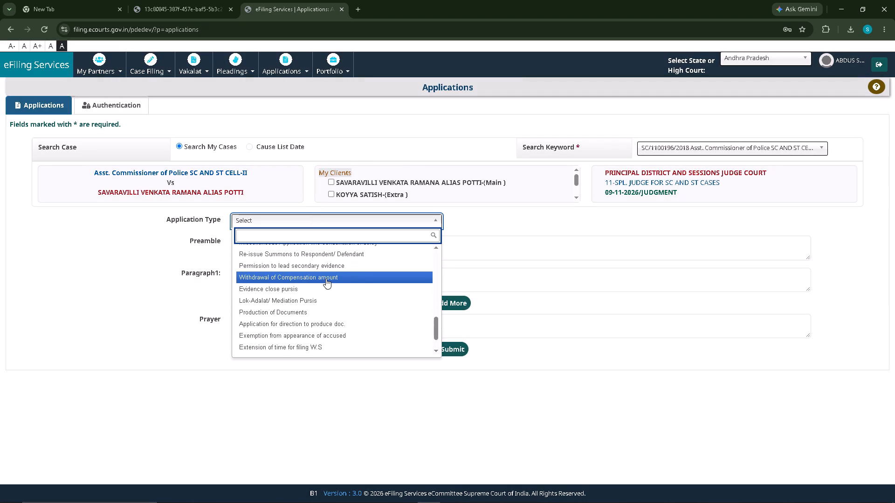
{"action": "scroll", "coordinate": [305, 286], "scroll_direction": "up", "scroll_amount": 2}
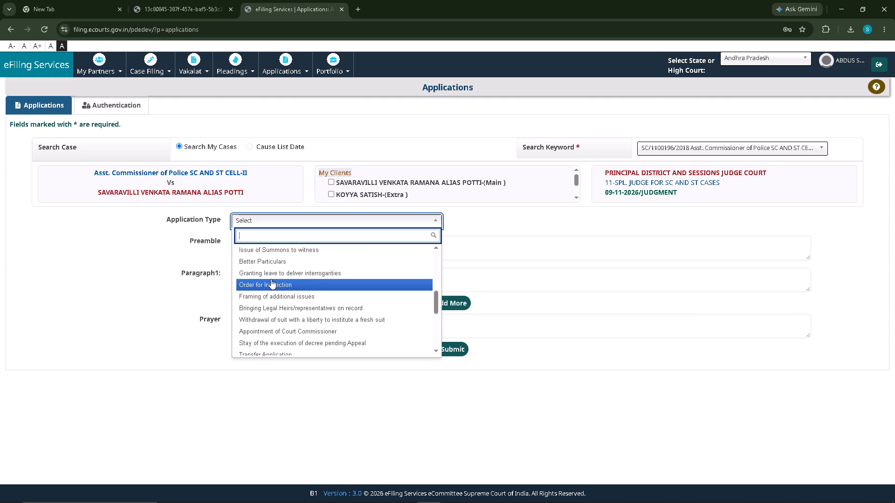
{"action": "scroll", "coordinate": [304, 300], "scroll_direction": "up", "scroll_amount": 3}
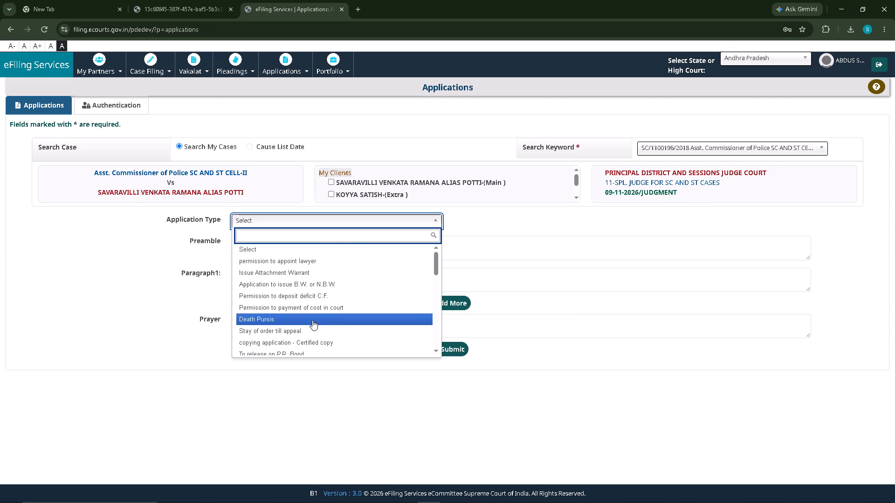
{"action": "scroll", "coordinate": [312, 320], "scroll_direction": "down", "scroll_amount": 2}
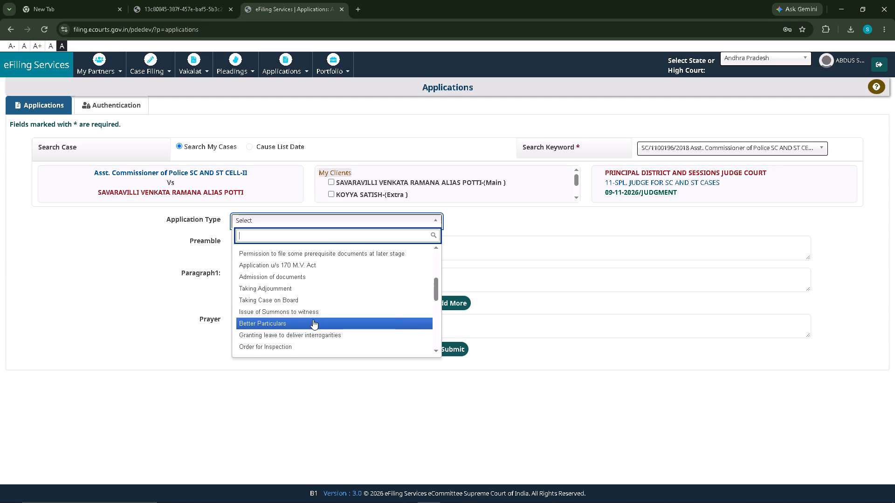
{"action": "scroll", "coordinate": [313, 319], "scroll_direction": "down", "scroll_amount": 1}
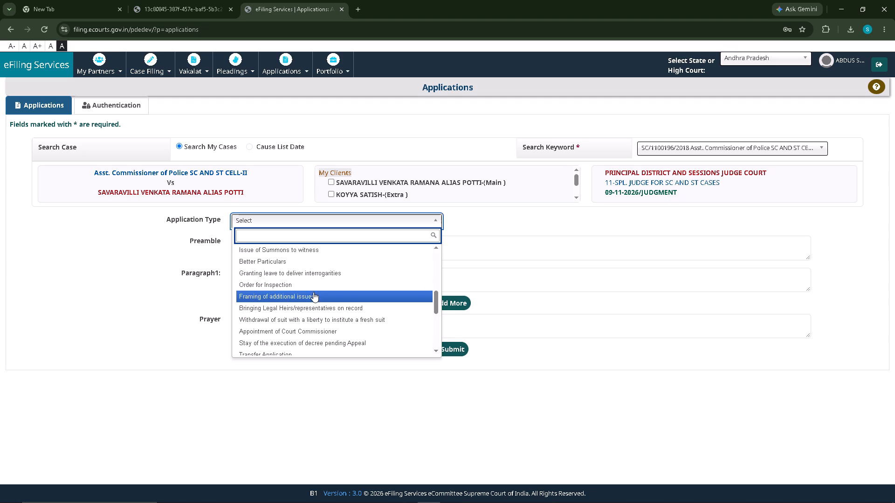
{"action": "scroll", "coordinate": [313, 298], "scroll_direction": "down", "scroll_amount": 4}
{"action": "scroll", "coordinate": [313, 300], "scroll_direction": "up", "scroll_amount": 5}
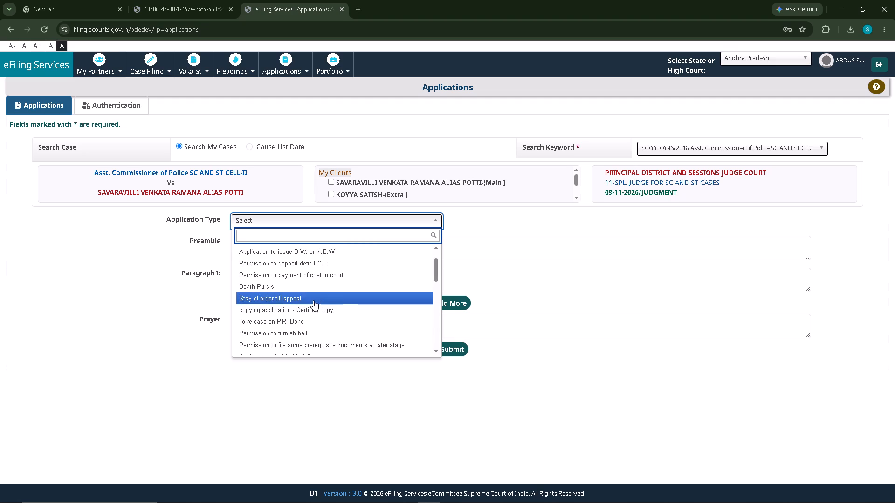
{"action": "scroll", "coordinate": [313, 301], "scroll_direction": "up", "scroll_amount": 14}
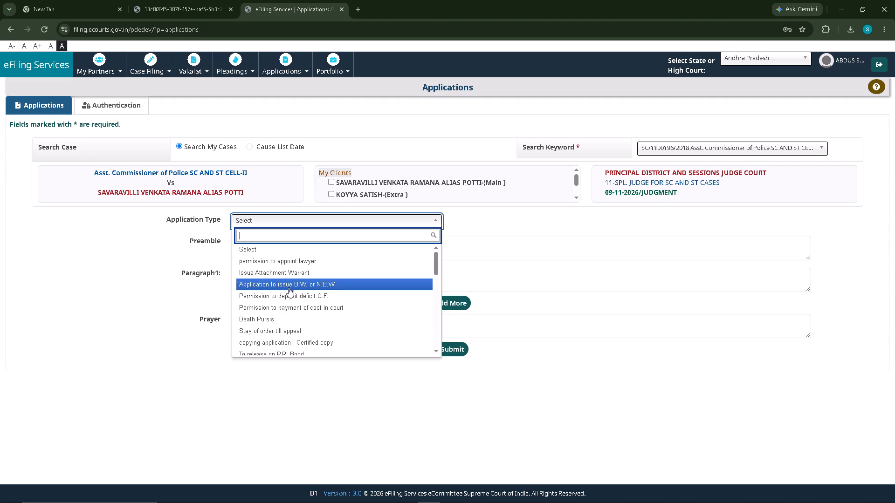
{"action": "scroll", "coordinate": [303, 302], "scroll_direction": "down", "scroll_amount": 1}
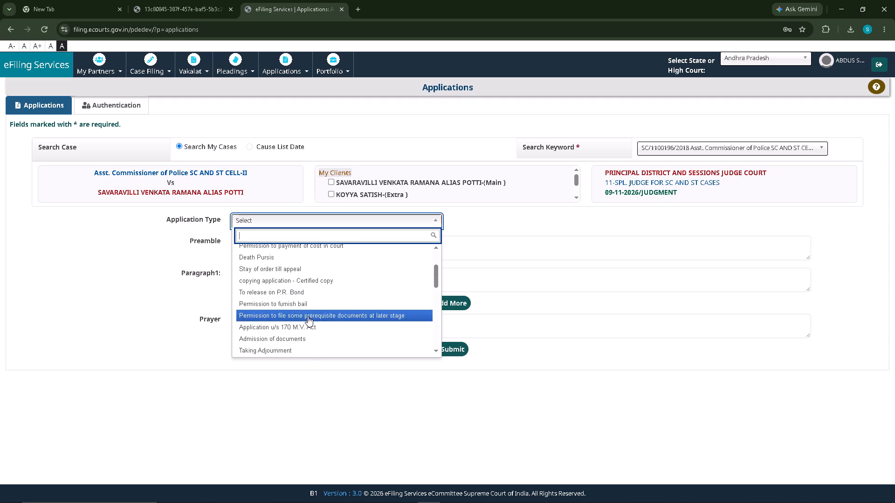
{"action": "left_click", "coordinate": [308, 350]}
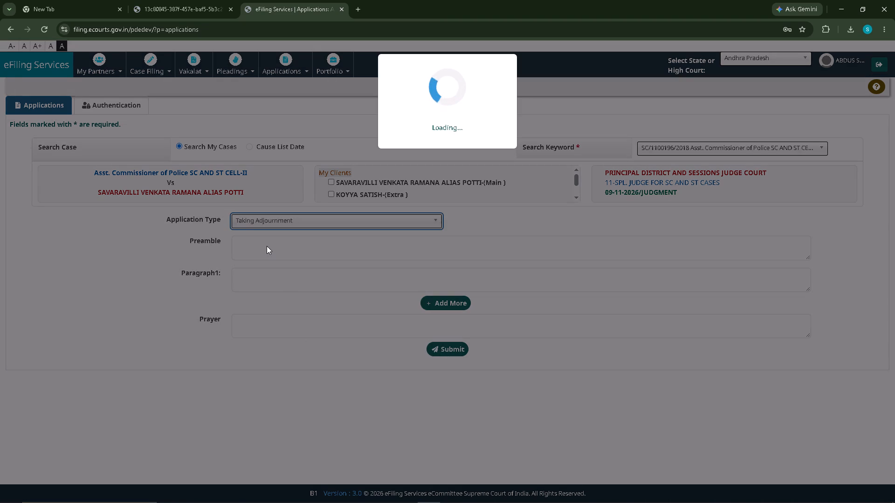
Clear the default wording from the application's Preamble.
{"action": "left_click", "coordinate": [267, 246]}
{"action": "left_click", "coordinate": [268, 246]}
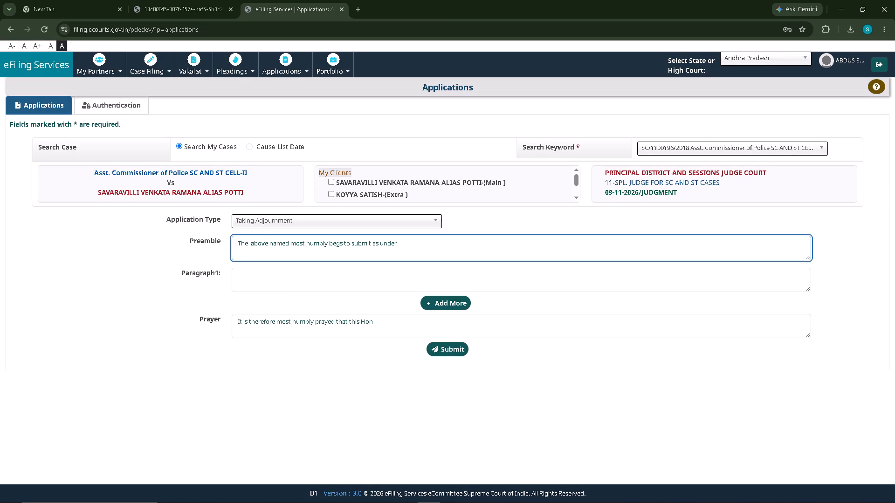
{"action": "left_click", "coordinate": [404, 246]}
{"action": "key", "text": "space"}
{"action": "key", "text": "BackSpace"}
{"action": "key", "text": "BackSpace"}
{"action": "key", "text": "BackSpace"}
{"action": "key", "text": "BackSpace"}
{"action": "key", "text": "BackSpace"}
{"action": "key", "text": "BackSpace"}
{"action": "key", "text": "BackSpace"}
{"action": "key", "text": "BackSpace"}
{"action": "key", "text": "BackSpace"}
{"action": "key", "text": "BackSpace"}
{"action": "key", "text": "BackSpace"}
{"action": "key", "text": "BackSpace"}
{"action": "key", "text": "BackSpace"}
{"action": "key", "text": "BackSpace"}
{"action": "key", "text": "BackSpace"}
{"action": "key", "text": "BackSpace"}
{"action": "key", "text": "BackSpace"}
{"action": "key", "text": "BackSpace"}
{"action": "key", "text": "BackSpace"}
{"action": "key", "text": "BackSpace"}
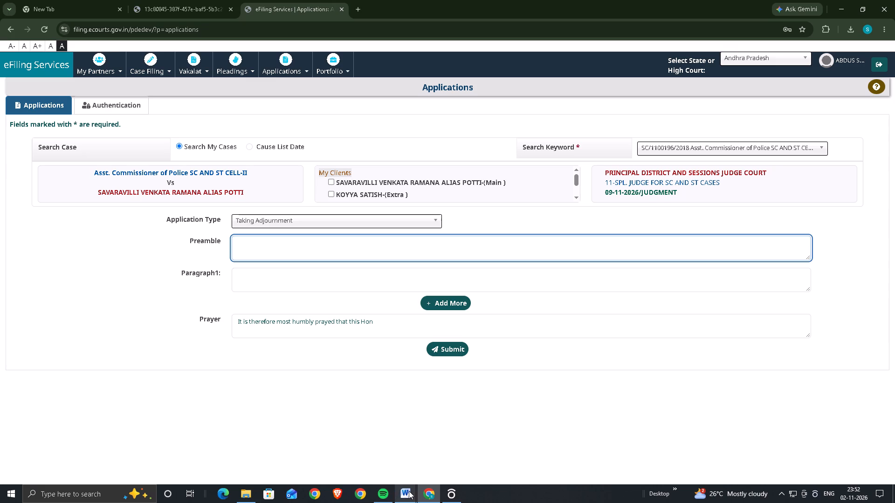
Copy "MAY IT PLEASE THIS HON'BLE COURT" without its colon from the 309 petition in Word into the eFiling application's Preamble.
{"action": "left_click", "coordinate": [409, 491]}
{"action": "left_click", "coordinate": [359, 451]}
{"action": "scroll", "coordinate": [342, 390], "scroll_direction": "up", "scroll_amount": 17}
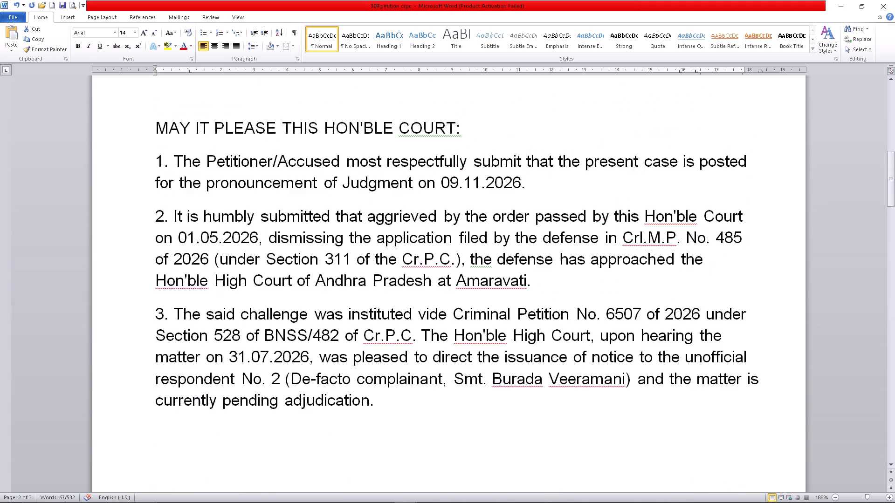
{"action": "scroll", "coordinate": [334, 388], "scroll_direction": "up", "scroll_amount": 2}
{"action": "left_click_drag", "start_coordinate": [155, 236], "coordinate": [440, 249]}
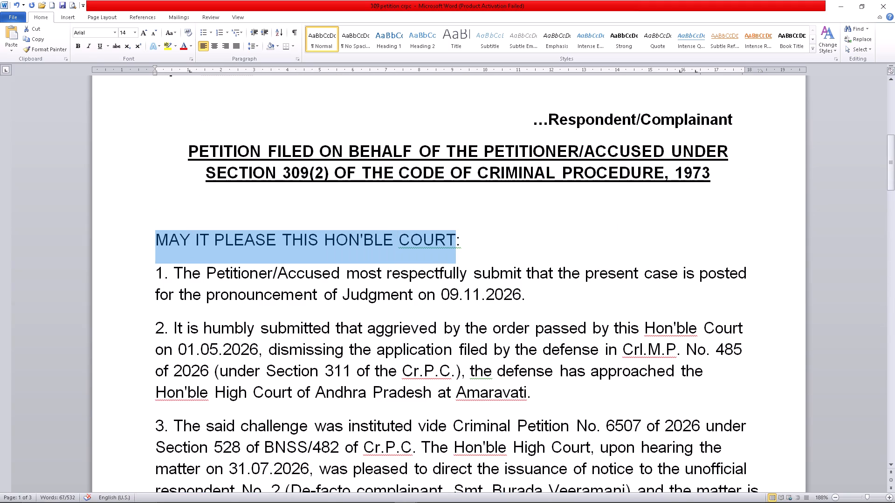
{"action": "left_click_drag", "start_coordinate": [440, 249], "coordinate": [461, 248]}
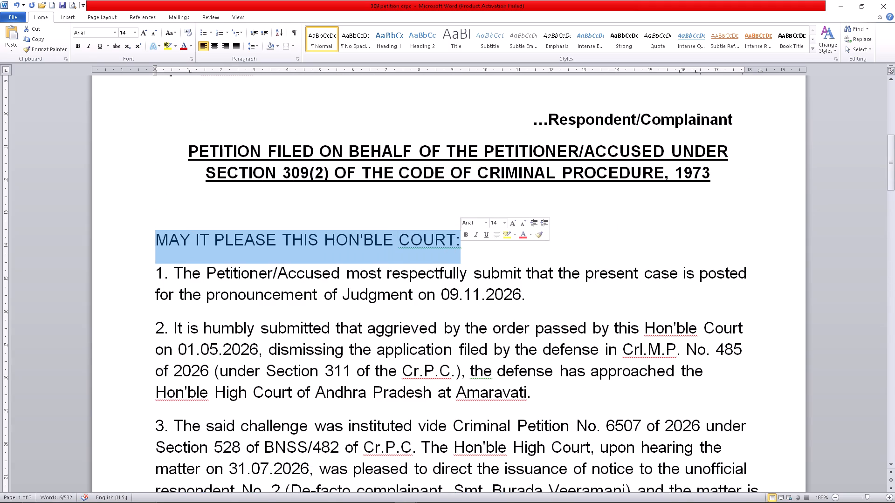
{"action": "left_click", "coordinate": [463, 245]}
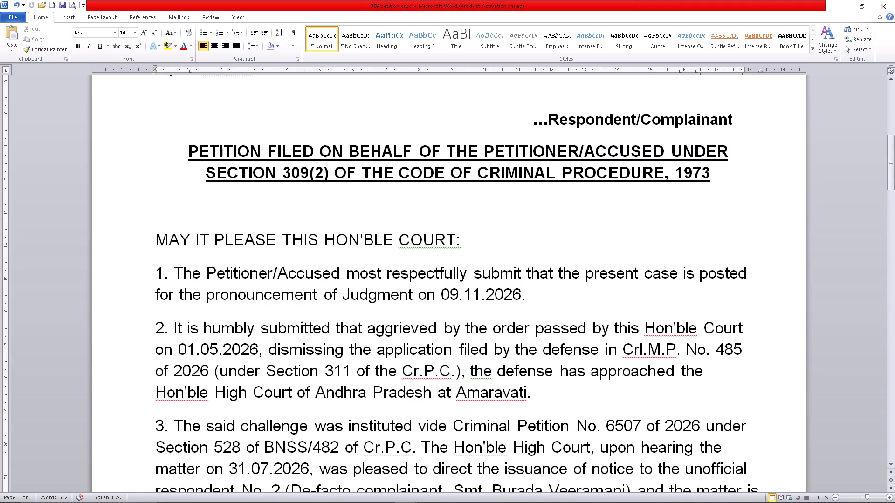
{"action": "left_click_drag", "start_coordinate": [487, 243], "coordinate": [238, 230]}
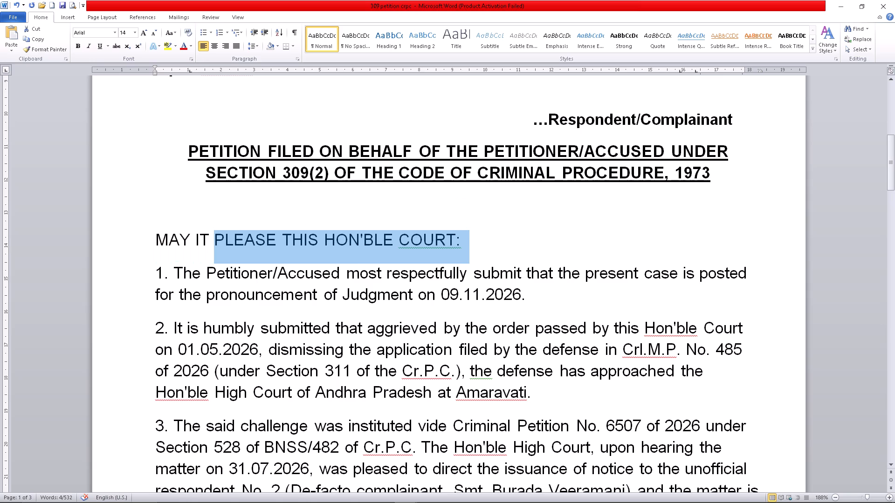
{"action": "left_click", "coordinate": [518, 243]}
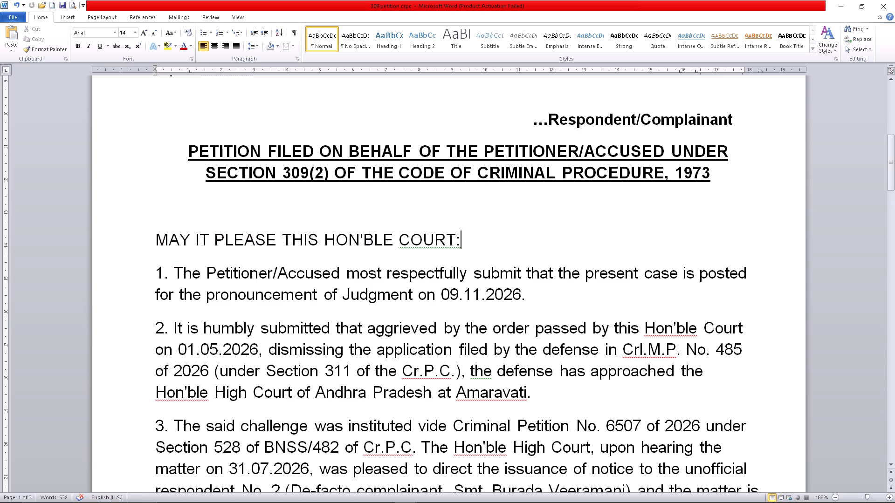
{"action": "left_click_drag", "start_coordinate": [455, 242], "coordinate": [452, 242]}
{"action": "left_click_drag", "start_coordinate": [452, 242], "coordinate": [169, 234]}
{"action": "right_click", "coordinate": [186, 255]}
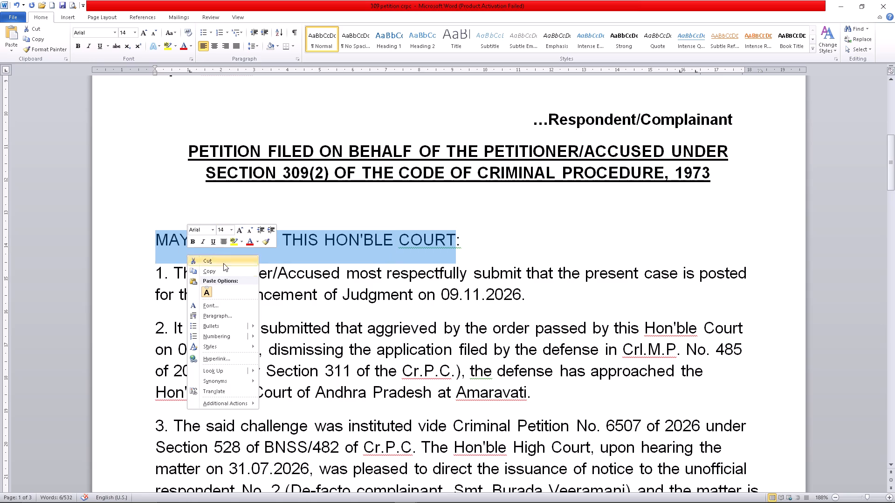
{"action": "left_click", "coordinate": [225, 270]}
{"action": "left_click", "coordinate": [425, 496]}
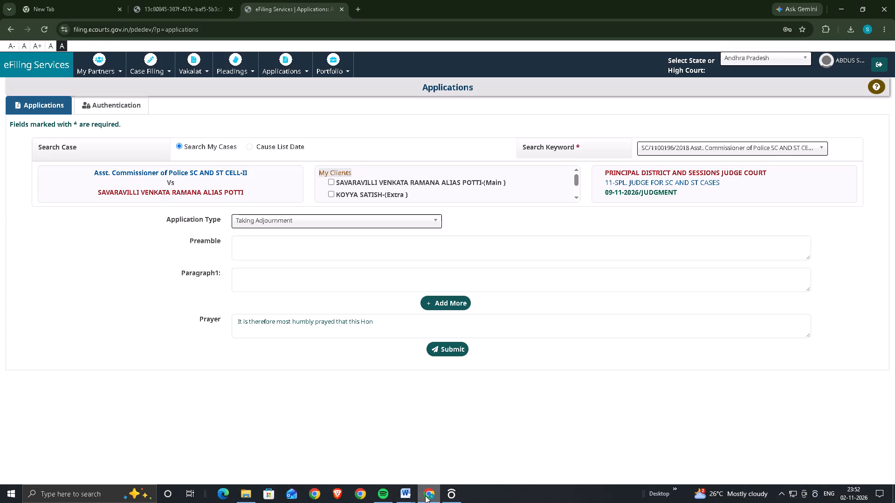
{"action": "key", "text": "ctrl+v"}
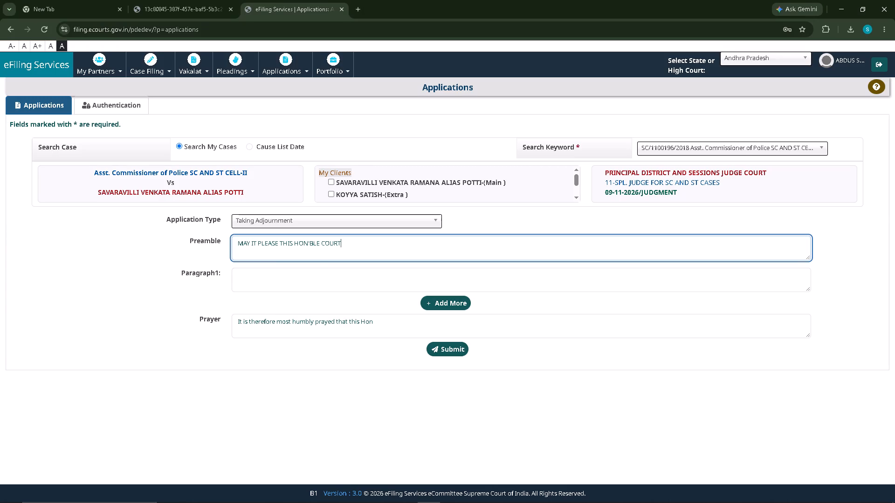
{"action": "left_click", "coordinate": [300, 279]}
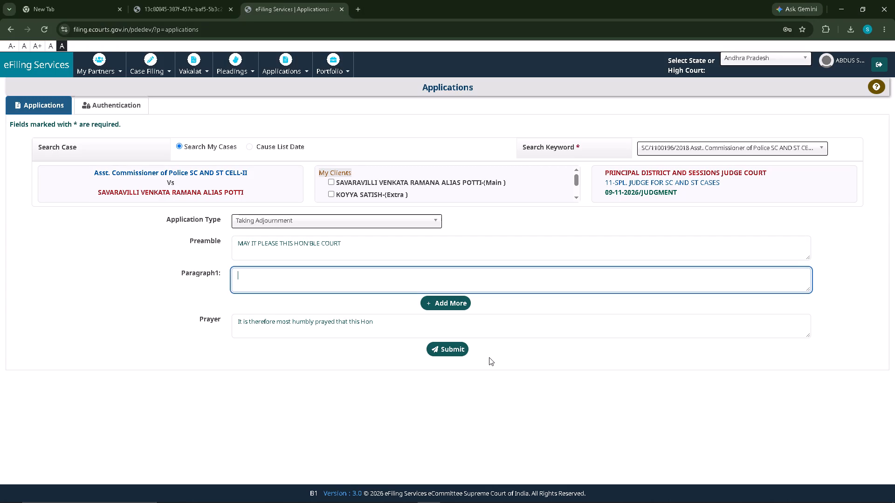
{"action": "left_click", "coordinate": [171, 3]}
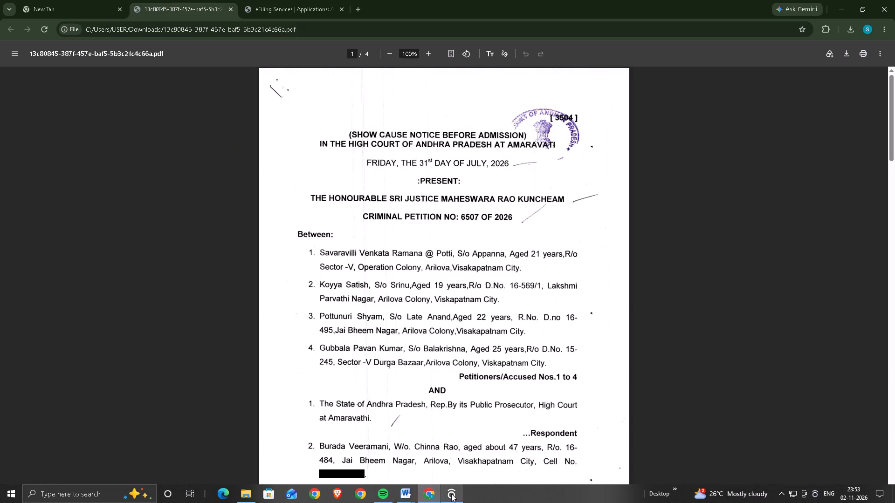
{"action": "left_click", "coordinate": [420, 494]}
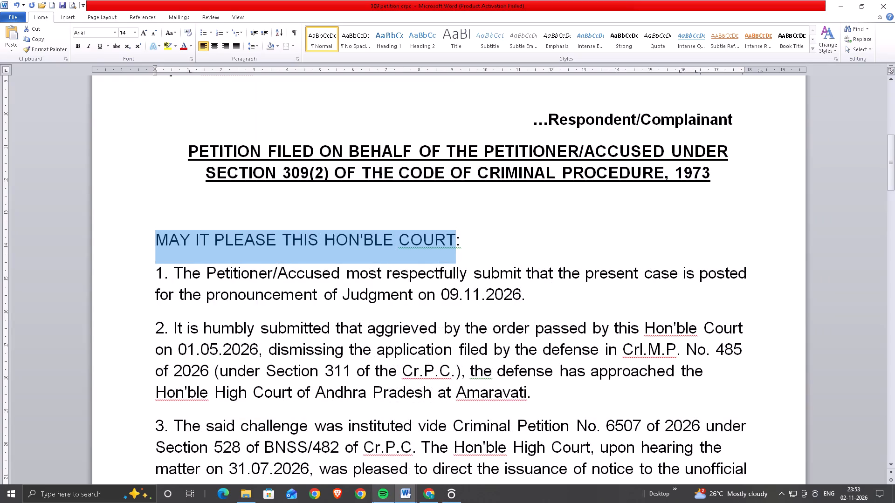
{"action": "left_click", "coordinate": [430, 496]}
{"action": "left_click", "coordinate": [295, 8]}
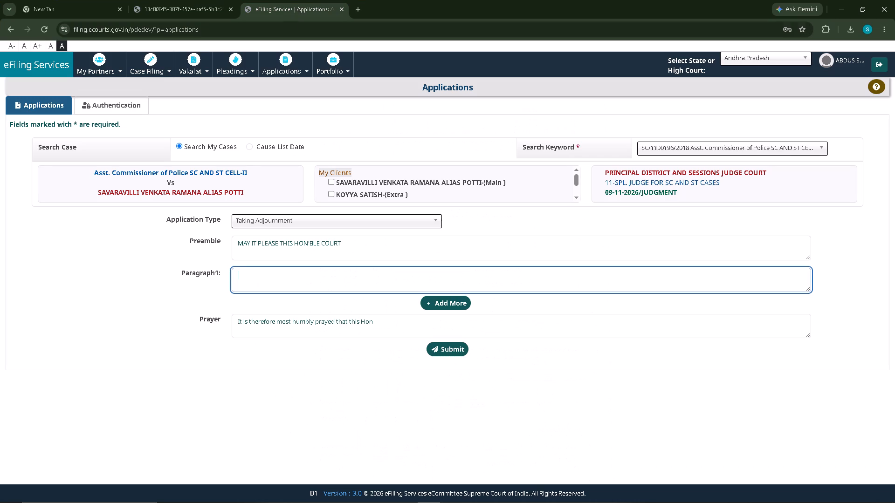
{"action": "left_click", "coordinate": [67, 59]}
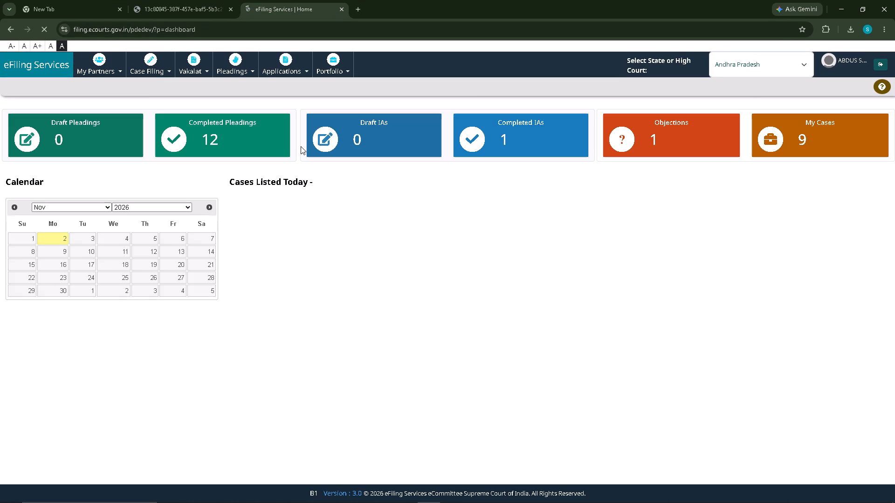
{"action": "left_click", "coordinate": [259, 136]}
{"action": "left_click", "coordinate": [743, 195]}
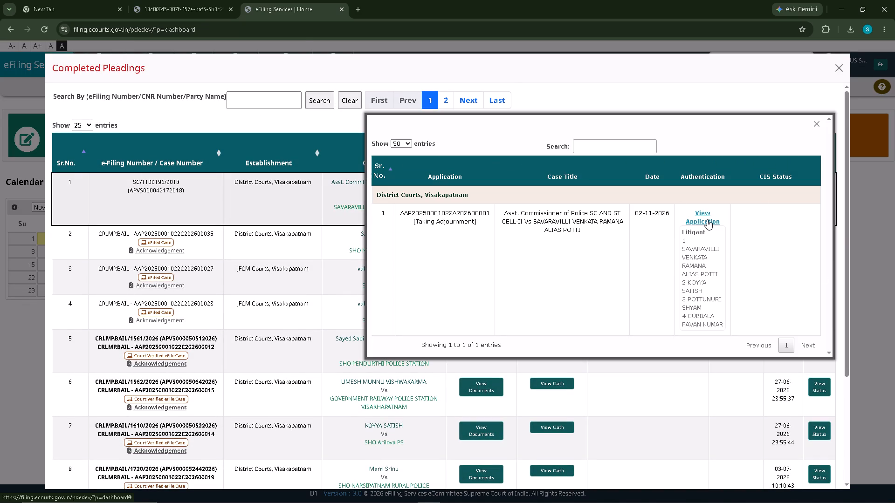
{"action": "left_click", "coordinate": [707, 219]}
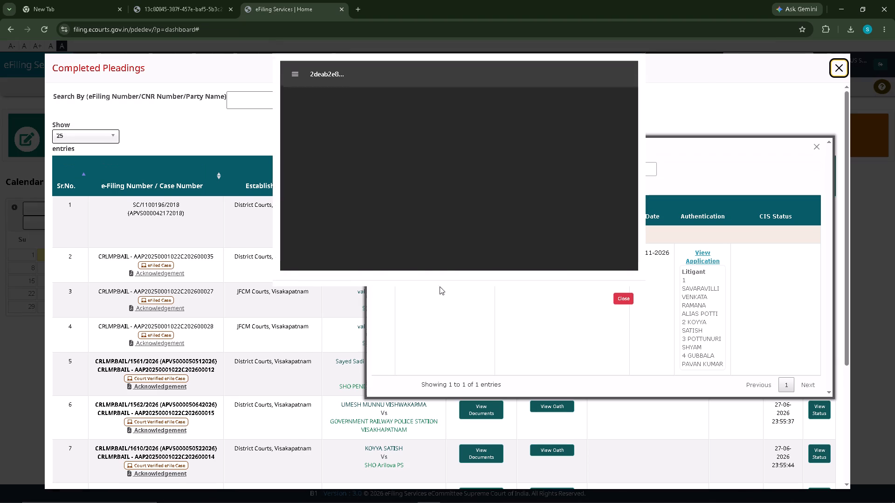
{"action": "scroll", "coordinate": [448, 207], "scroll_direction": "down", "scroll_amount": 4}
{"action": "scroll", "coordinate": [447, 210], "scroll_direction": "up", "scroll_amount": 5}
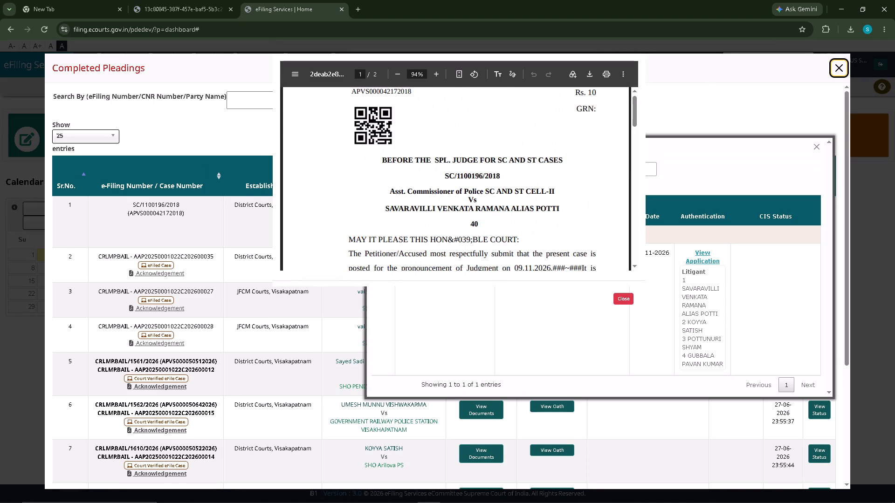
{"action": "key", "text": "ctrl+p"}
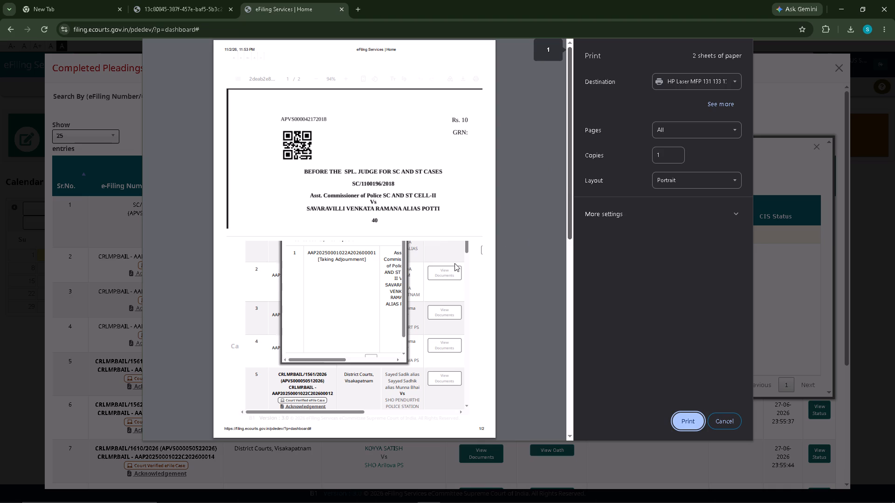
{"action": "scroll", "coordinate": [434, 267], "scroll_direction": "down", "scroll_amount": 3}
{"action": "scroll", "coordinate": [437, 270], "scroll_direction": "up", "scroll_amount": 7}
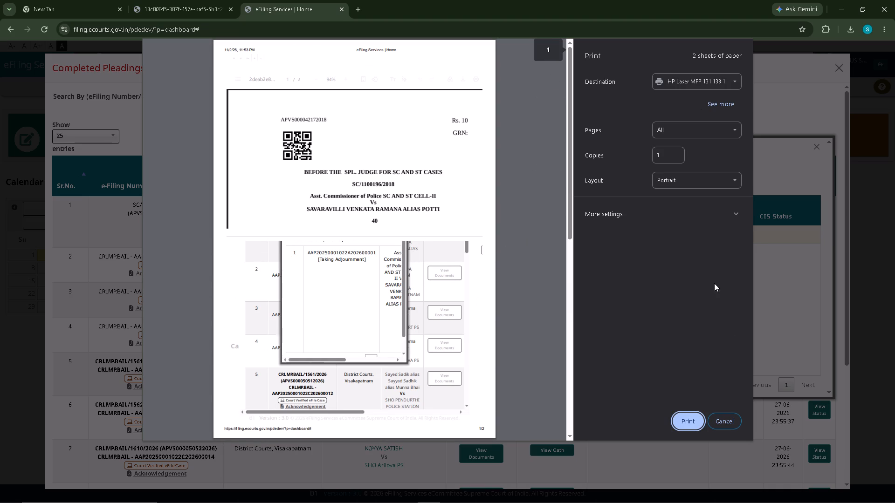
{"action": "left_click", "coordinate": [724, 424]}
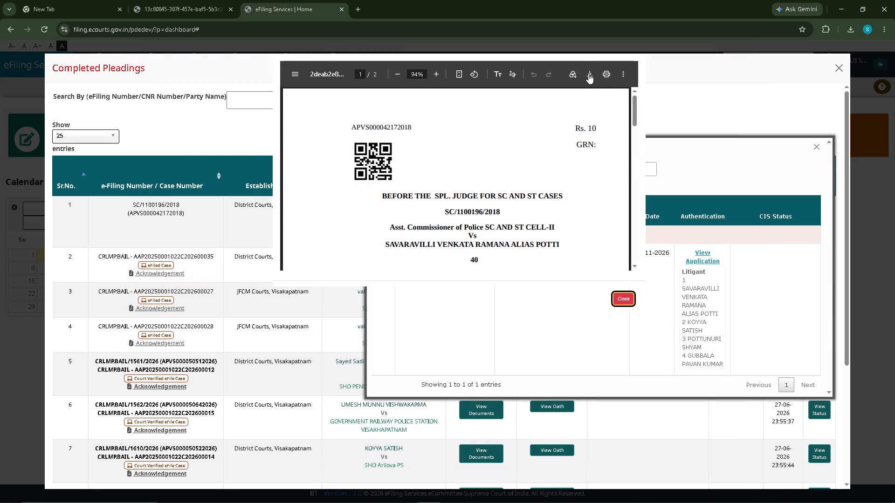
Print only page 1 of the filed adjournment application PDF on the HP Laser MFP printer.
{"action": "left_click", "coordinate": [606, 75]}
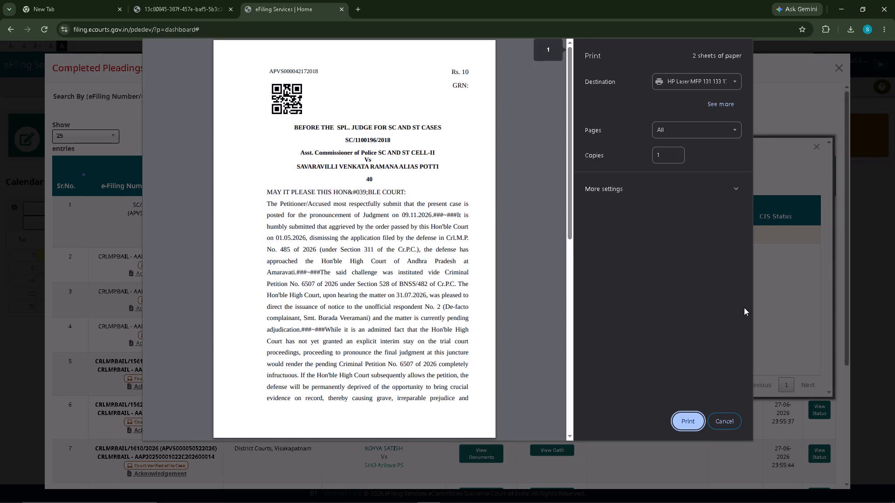
{"action": "left_click", "coordinate": [676, 135]}
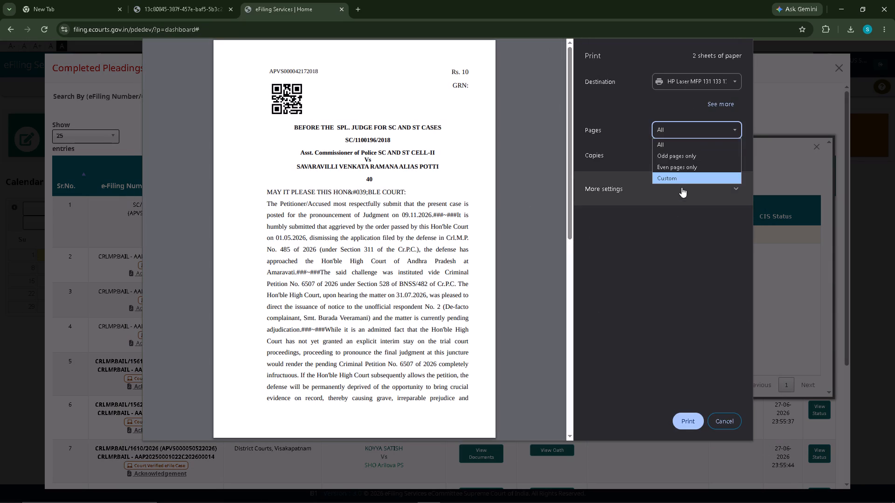
{"action": "left_click", "coordinate": [680, 179]}
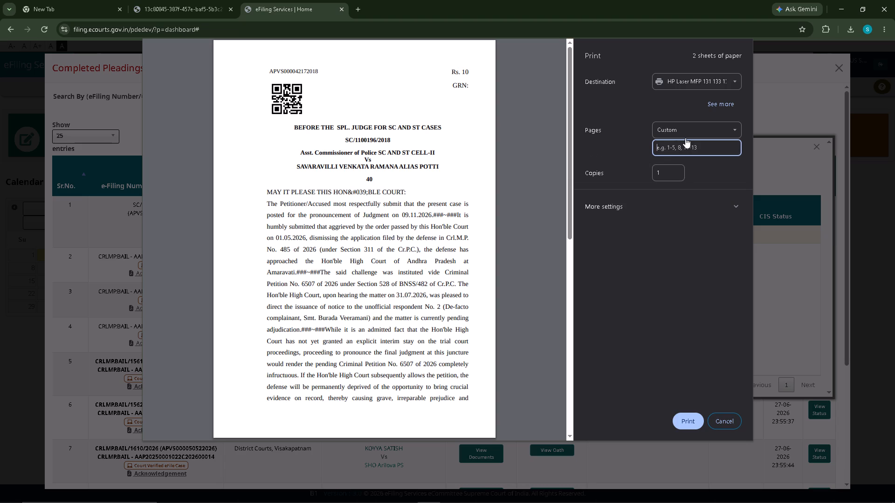
{"action": "key", "text": "1"}
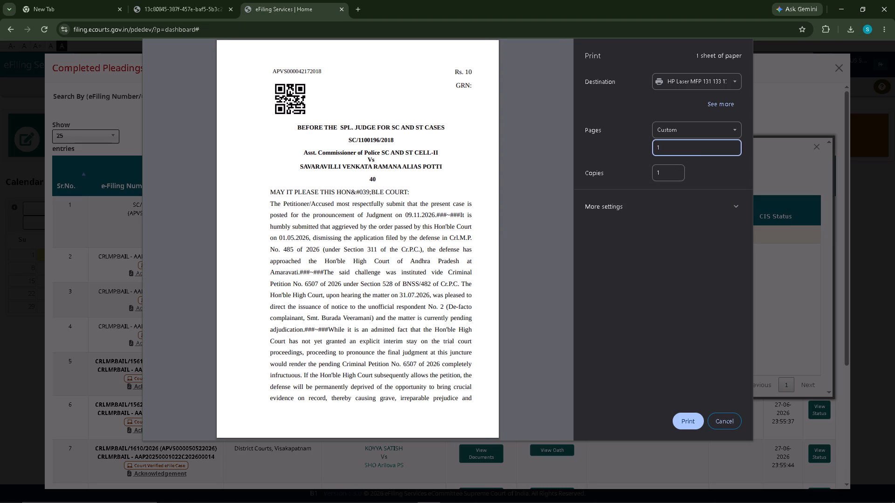
{"action": "left_click", "coordinate": [688, 421]}
Print only page 2 of the filed adjournment application PDF on the HP Laser MFP printer.
{"action": "left_click", "coordinate": [607, 74]}
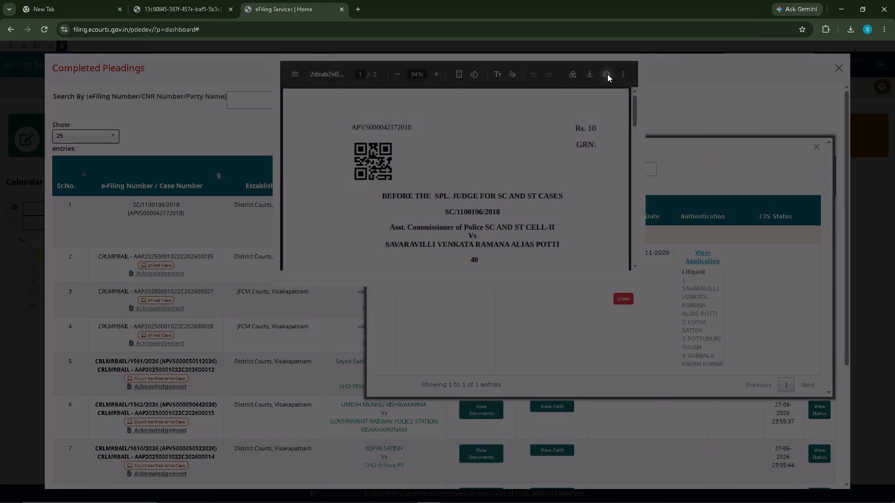
{"action": "left_click", "coordinate": [682, 132]}
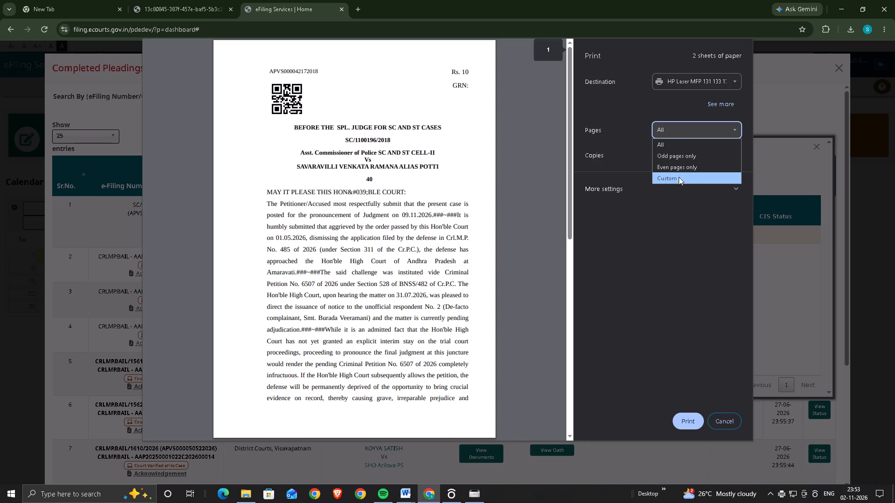
{"action": "left_click", "coordinate": [679, 177]}
{"action": "key", "text": "2"}
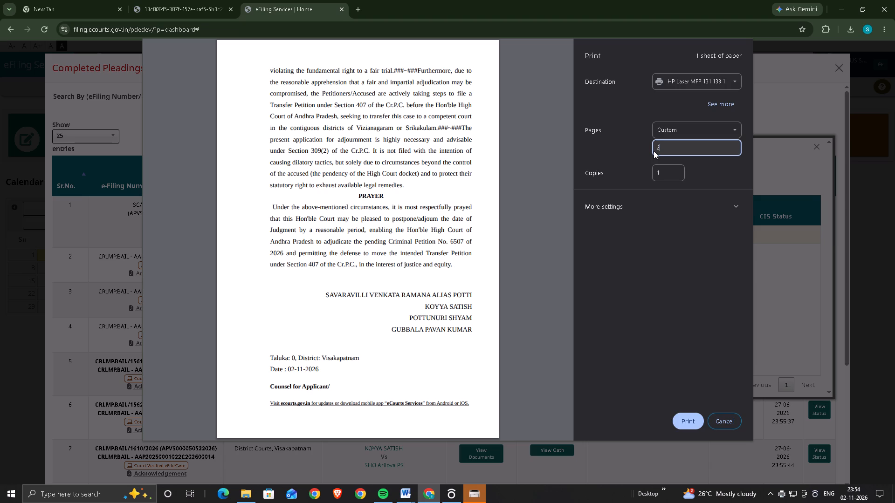
{"action": "left_click", "coordinate": [693, 420]}
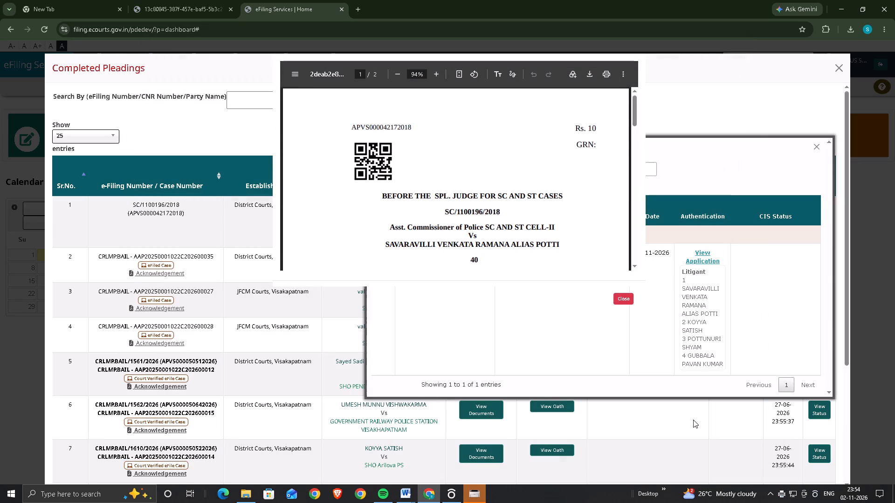
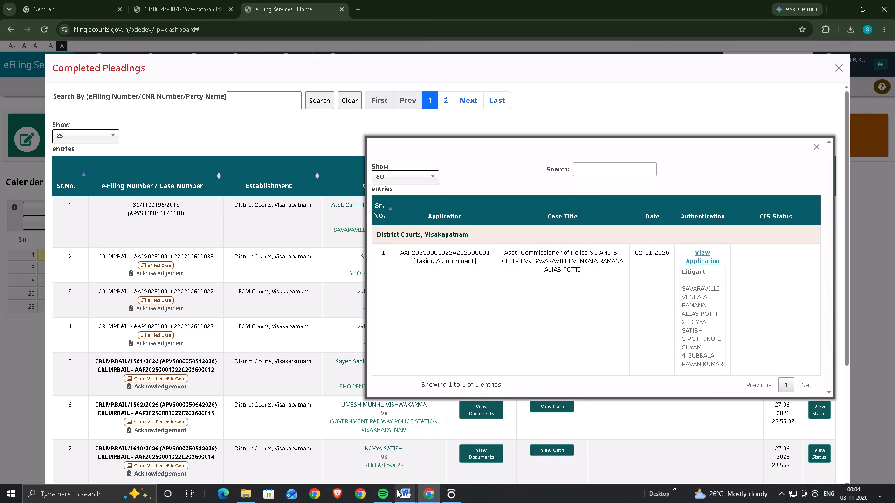
{"action": "left_click", "coordinate": [403, 490]}
{"action": "left_click", "coordinate": [436, 460]}
{"action": "scroll", "coordinate": [543, 387], "scroll_direction": "down", "scroll_amount": 6}
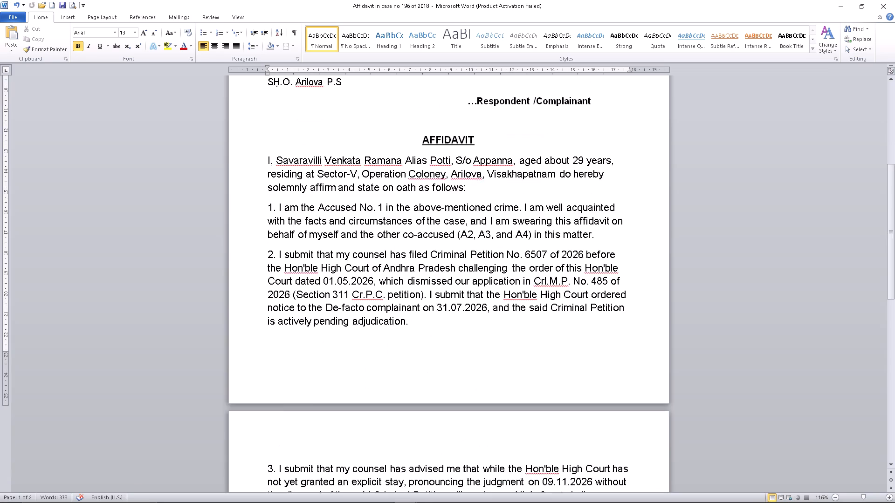
{"action": "scroll", "coordinate": [539, 376], "scroll_direction": "down", "scroll_amount": 12}
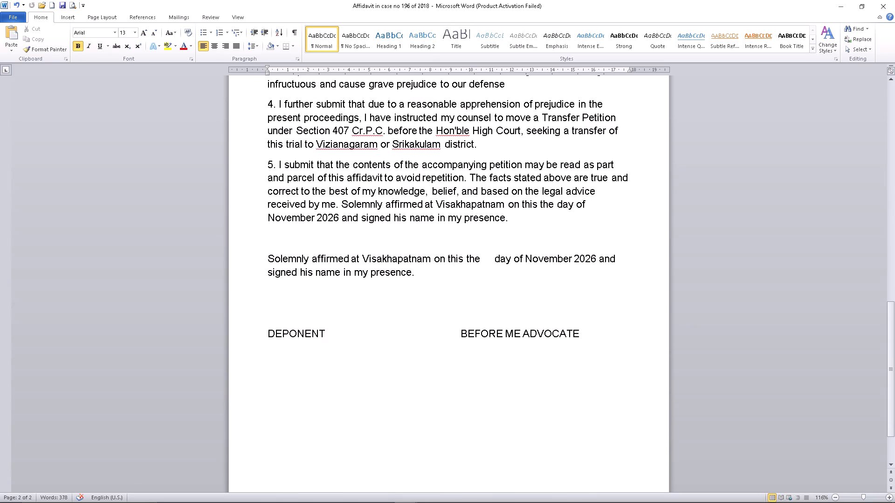